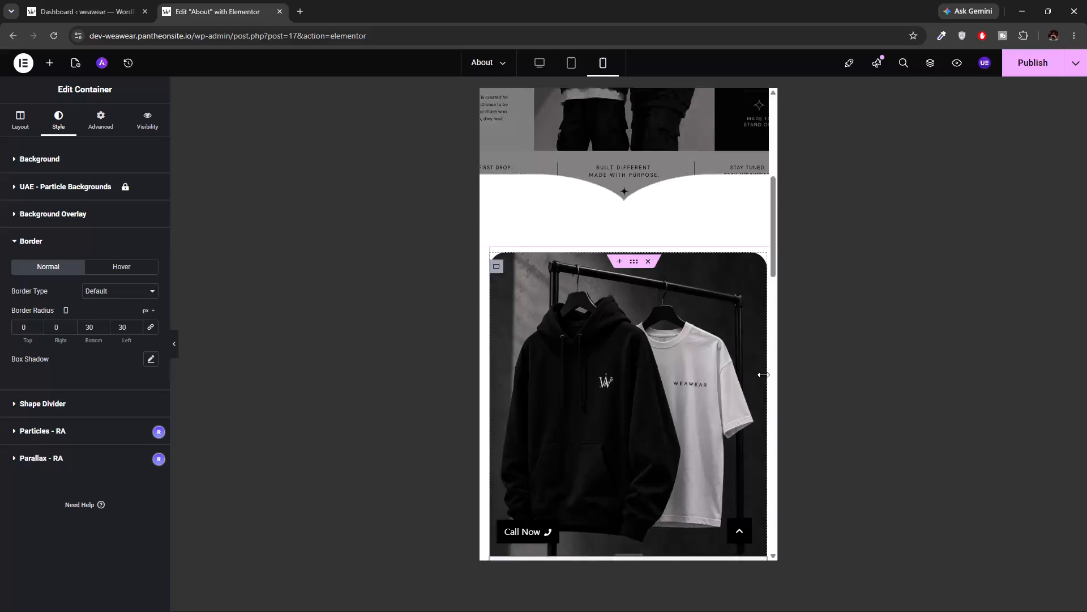
# Examine the entrance animation options for the story text container in the mobile view.
pyautogui.scroll(-2, 763, 375)
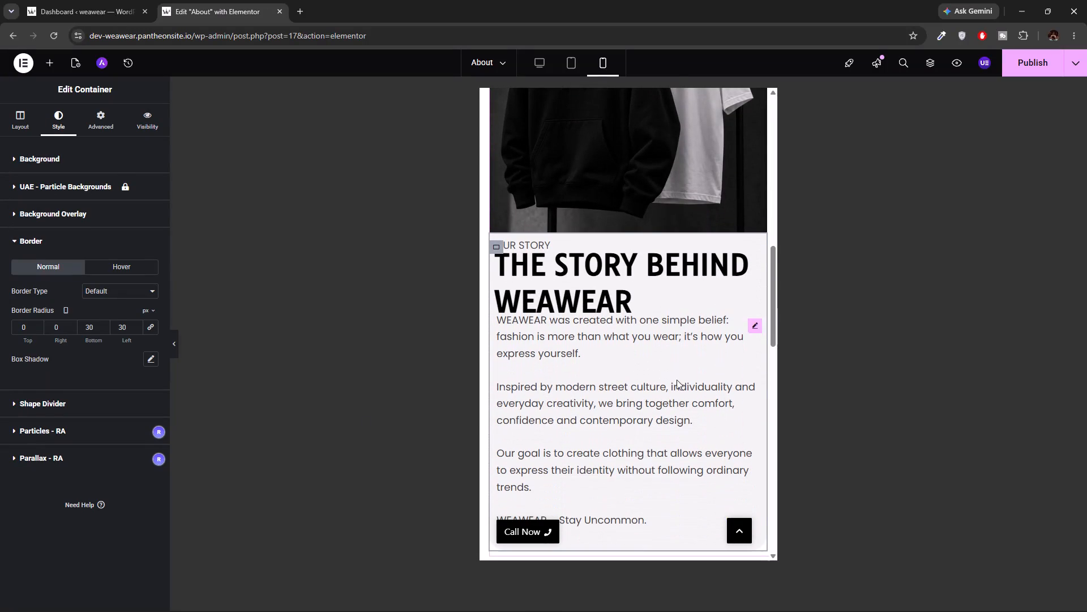
pyautogui.click(100, 125)
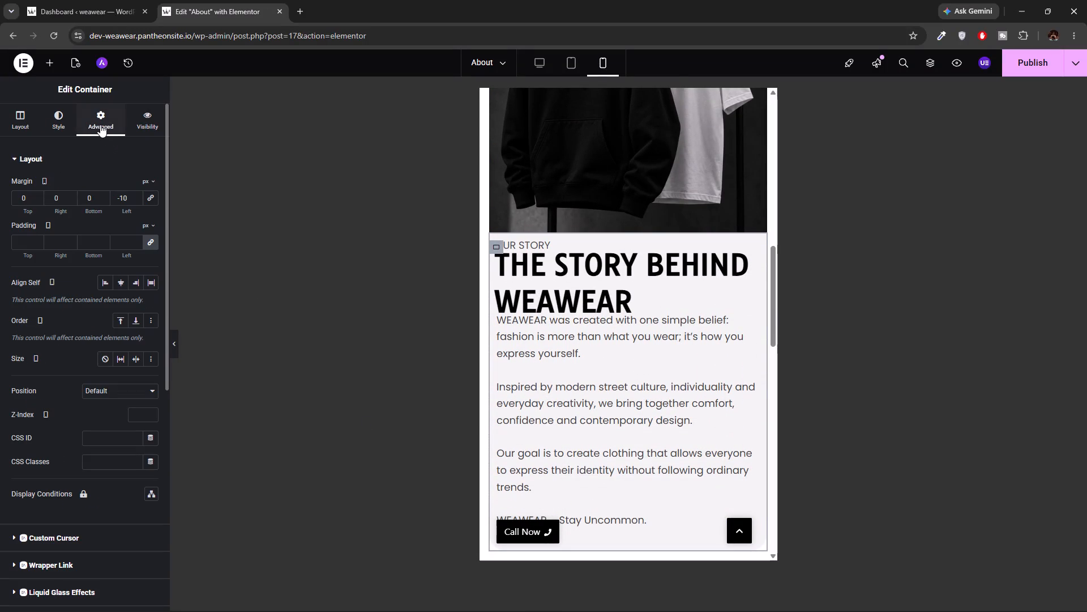
pyautogui.scroll(-8, 101, 443)
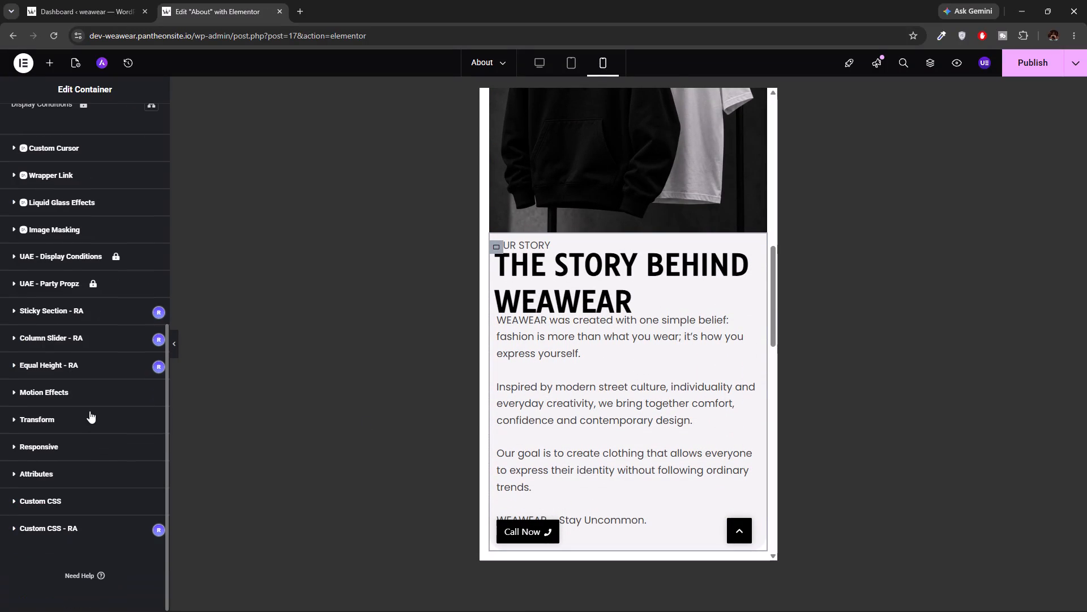
pyautogui.click(84, 385)
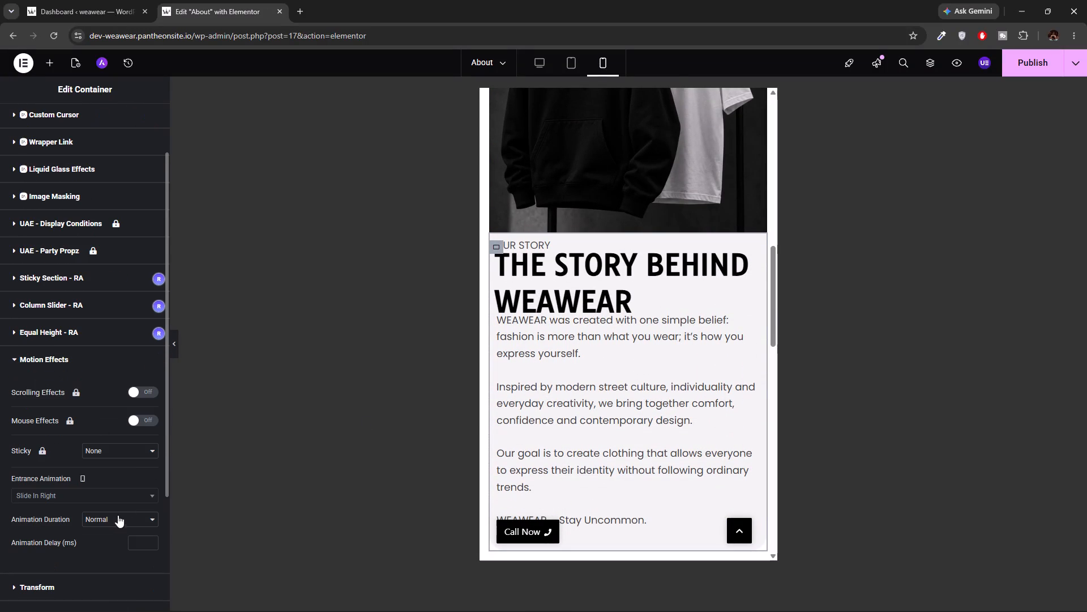
pyautogui.click(99, 497)
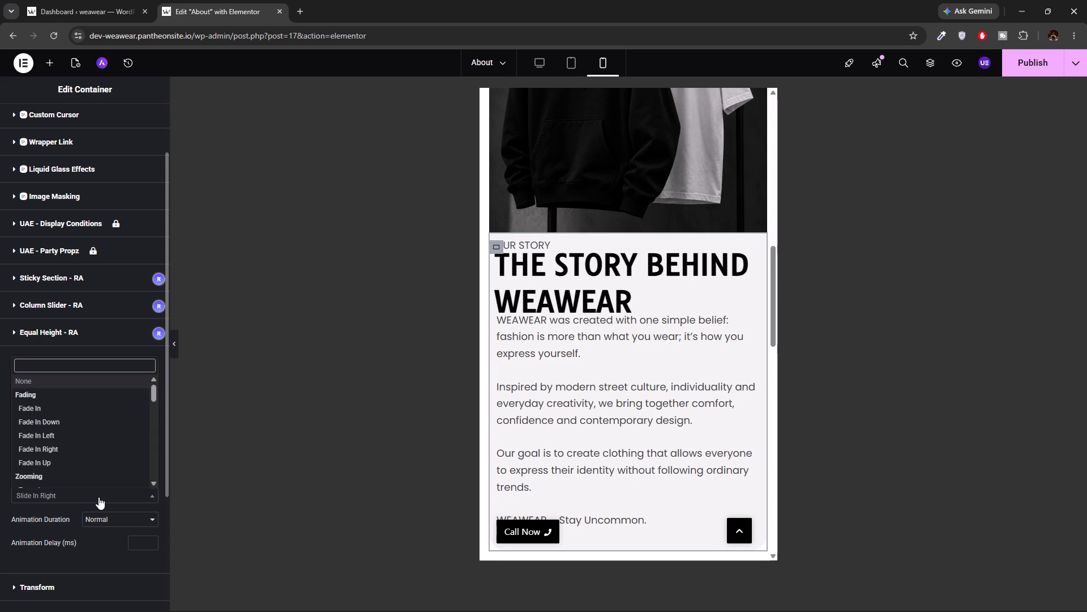
pyautogui.scroll(-2, 66, 435)
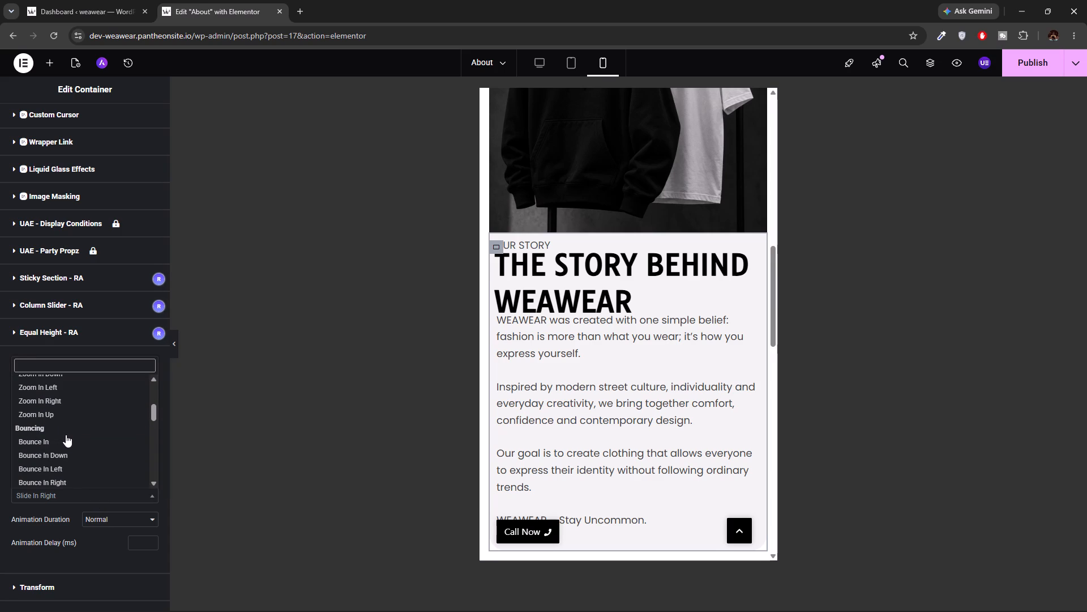
pyautogui.scroll(-2, 66, 435)
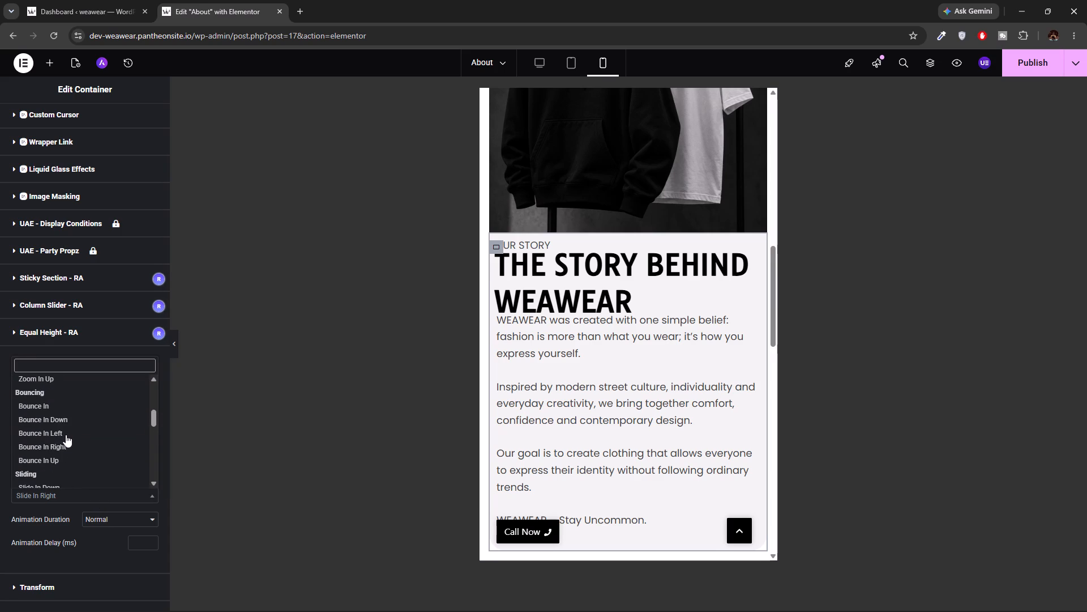
pyautogui.scroll(-3, 66, 435)
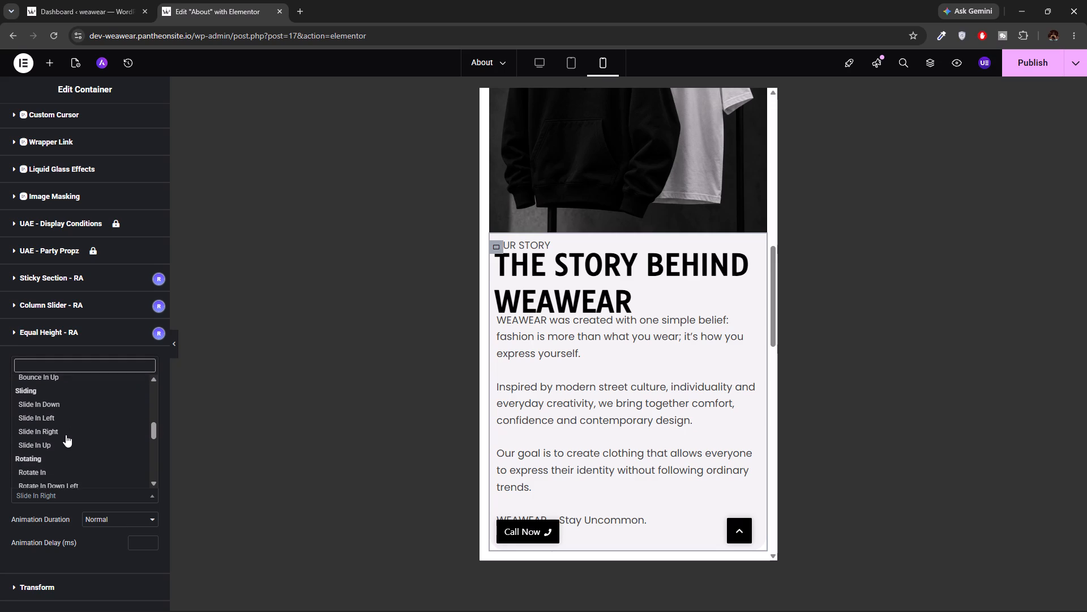
pyautogui.scroll(-1, 66, 435)
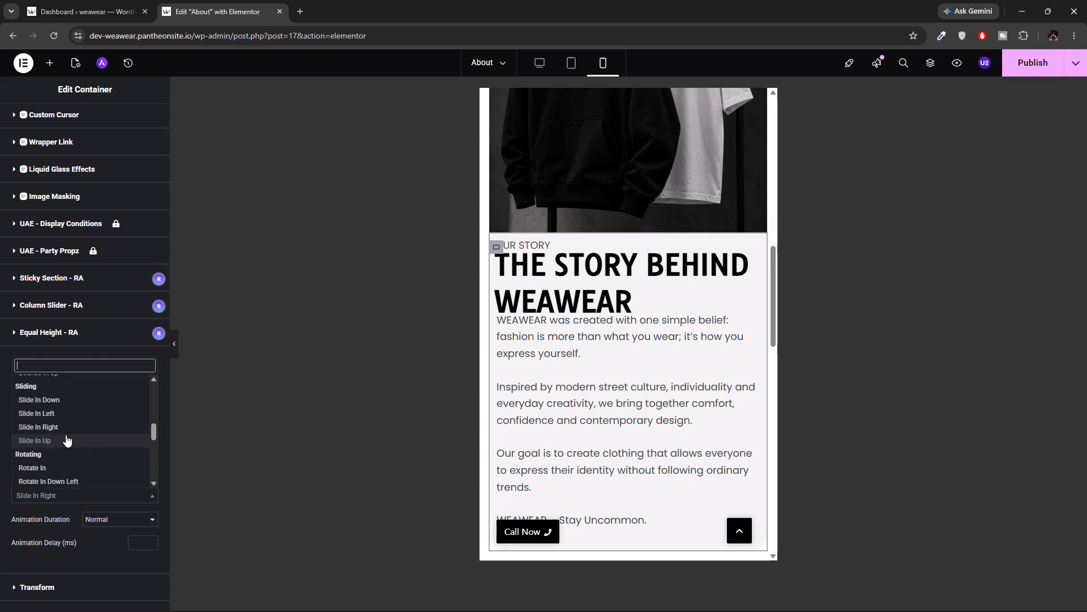
pyautogui.click(287, 487)
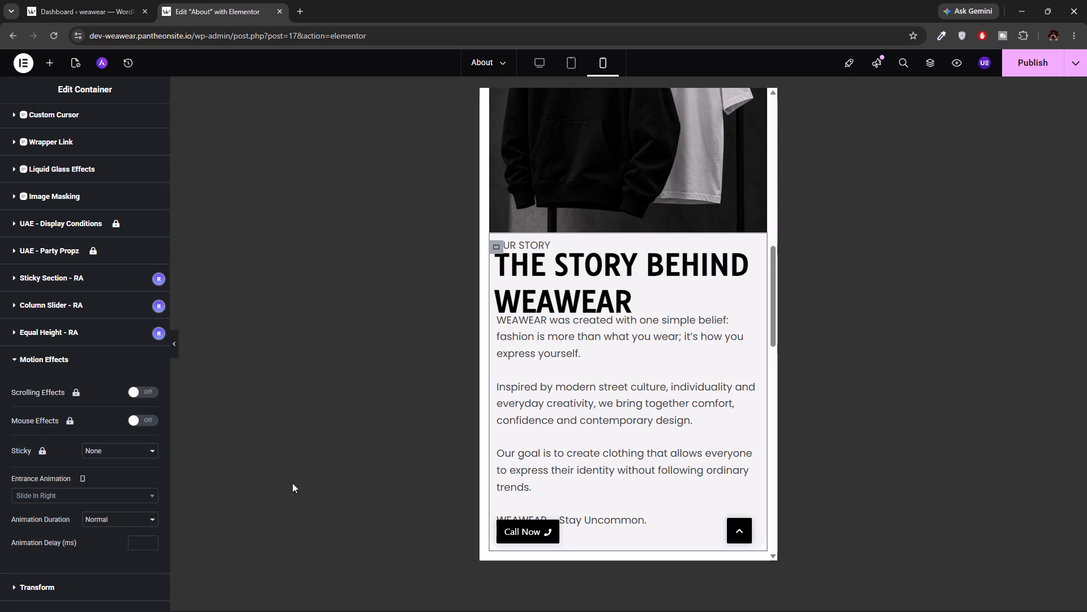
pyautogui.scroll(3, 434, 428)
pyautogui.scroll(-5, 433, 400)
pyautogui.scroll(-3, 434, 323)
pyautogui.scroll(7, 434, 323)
# Unlink the Unique Style card container's mobile margins, making all four sides 0 px.
pyautogui.scroll(-4, 642, 310)
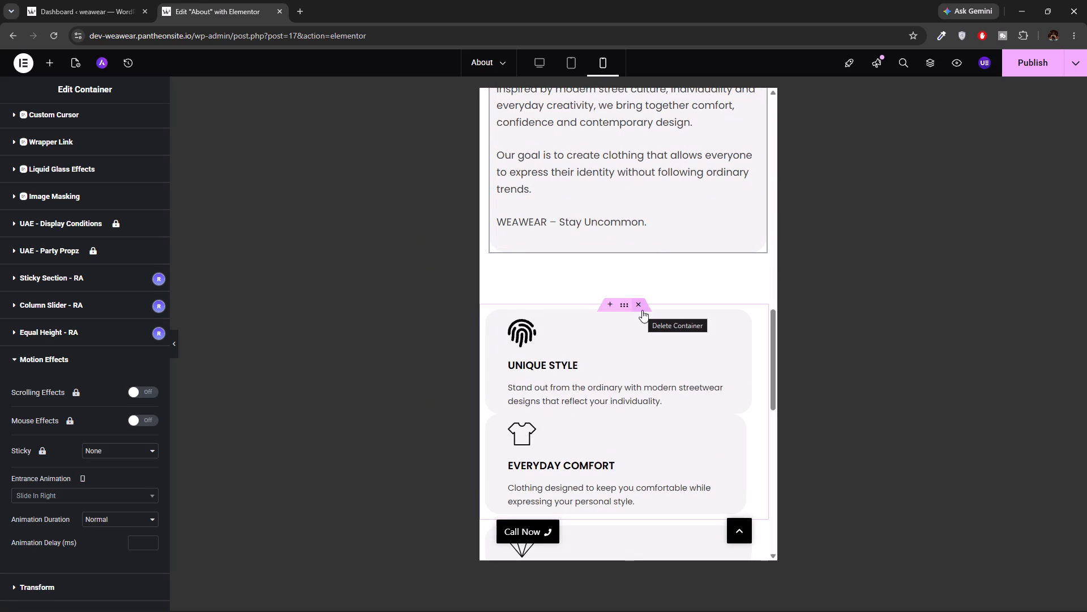
pyautogui.click(611, 262)
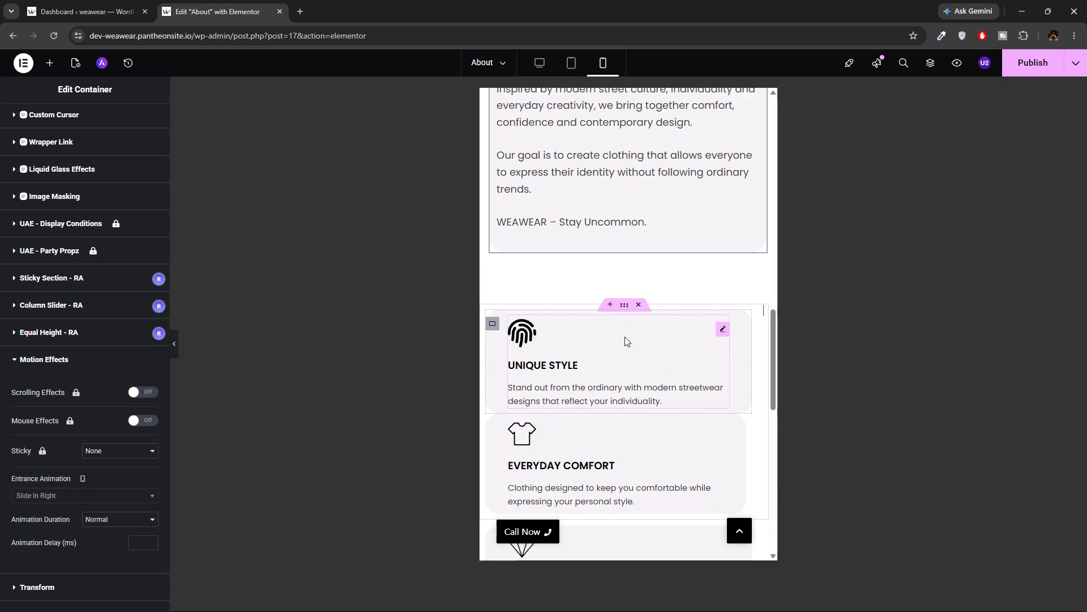
pyautogui.click(491, 320)
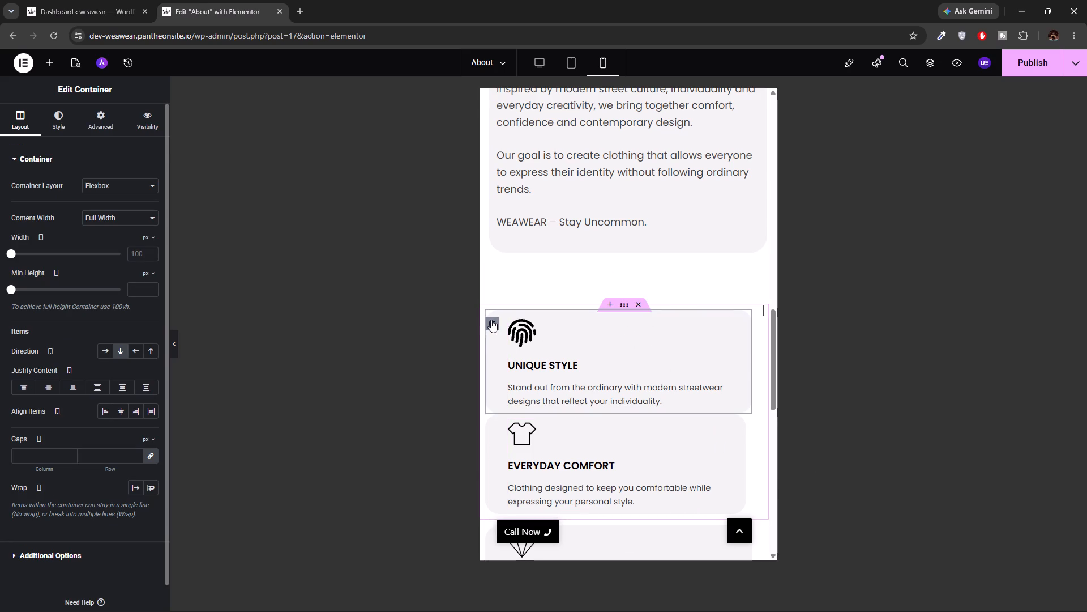
pyautogui.click(55, 126)
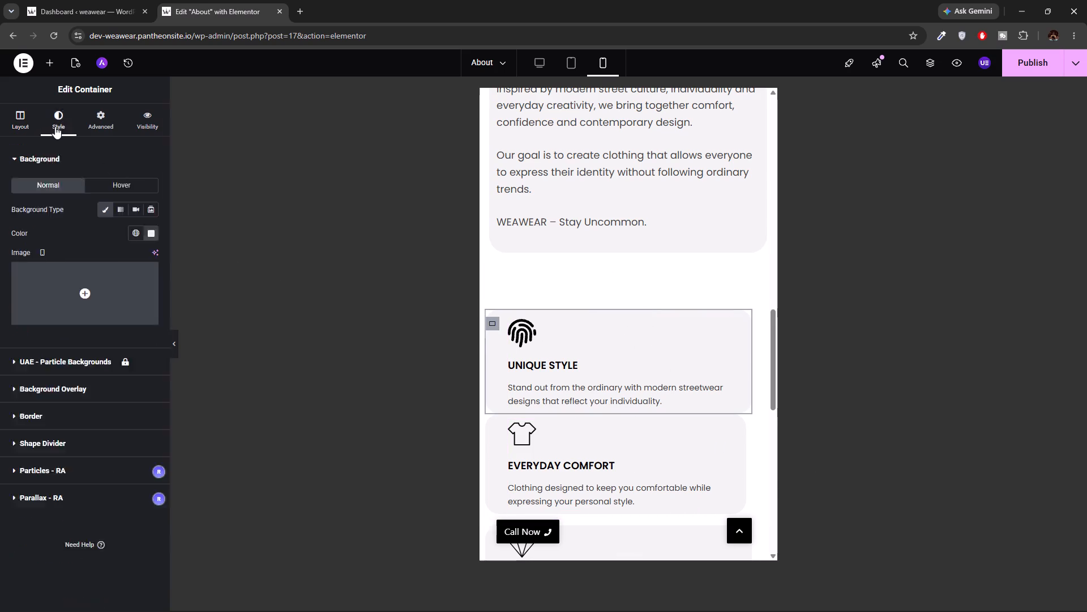
pyautogui.click(97, 134)
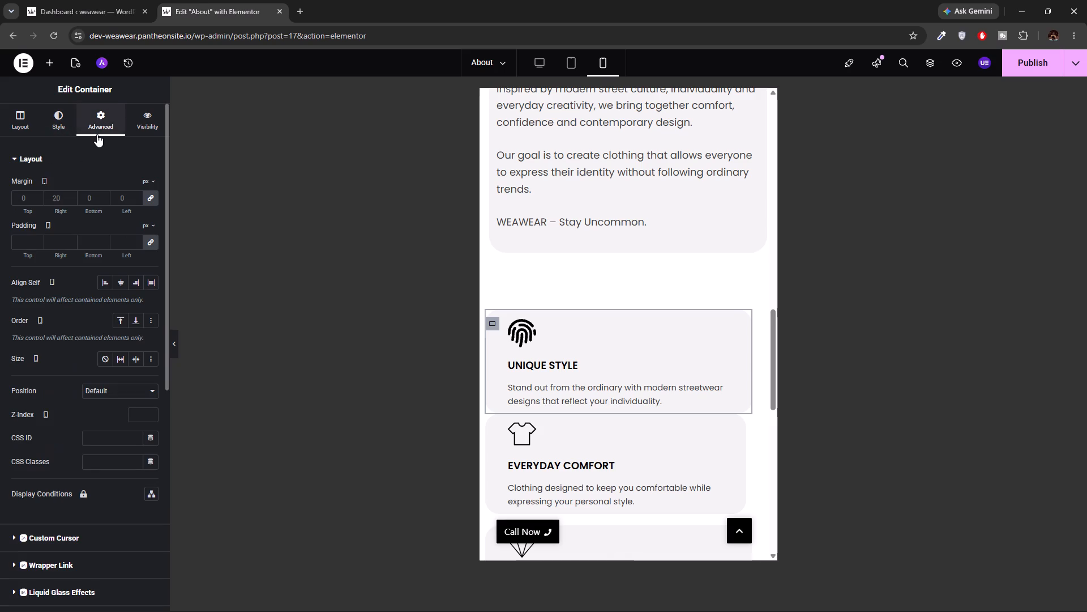
pyautogui.click(63, 198)
pyautogui.click(63, 198)
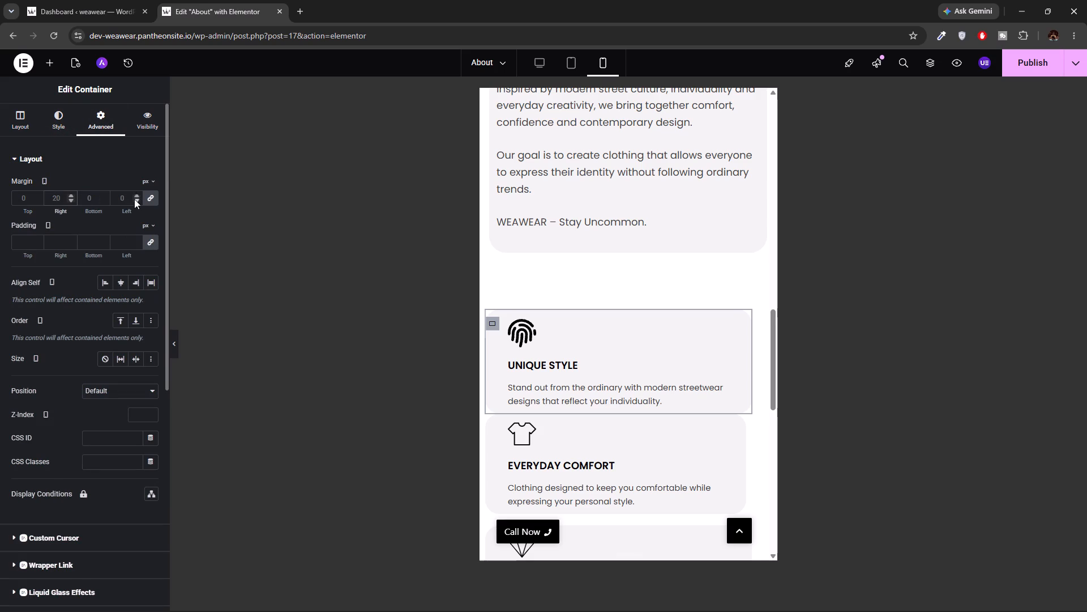
pyautogui.click(152, 194)
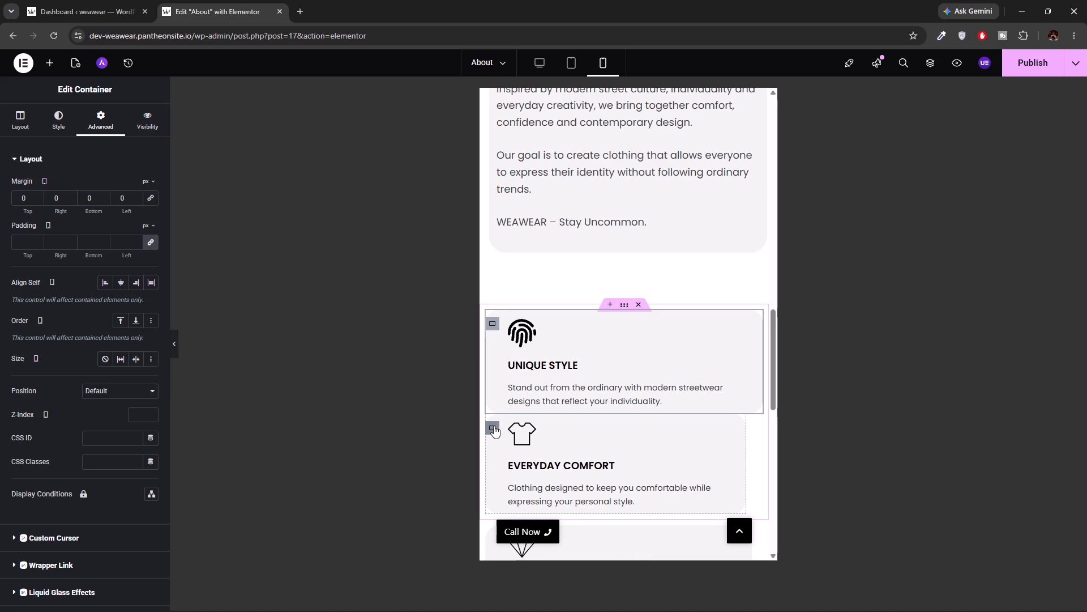
# Unlink the Everyday Comfort card container's mobile margins, making all four sides 0 px.
pyautogui.click(494, 426)
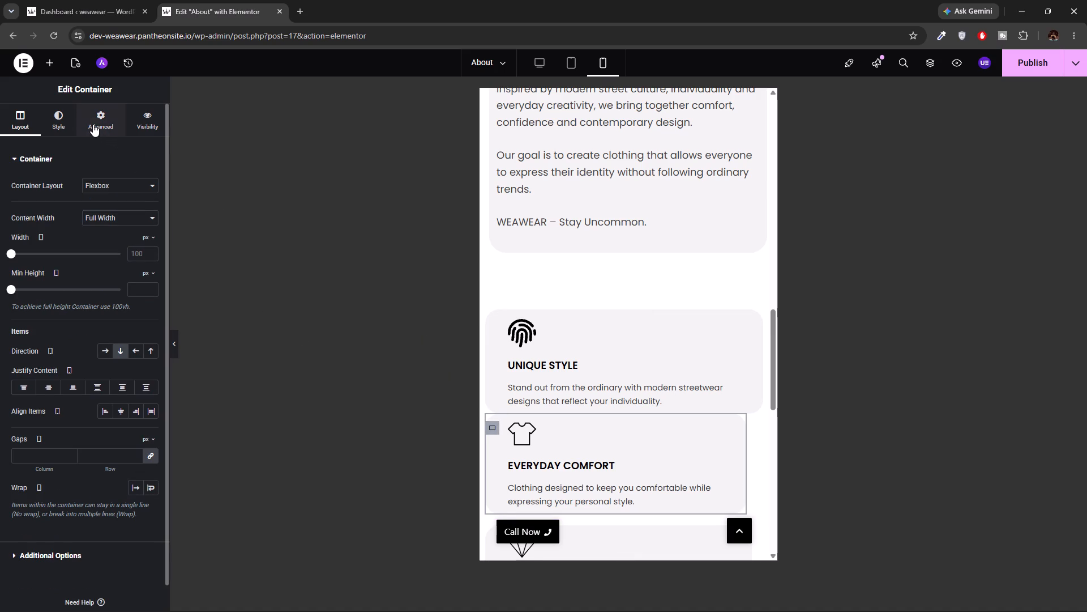
pyautogui.click(93, 124)
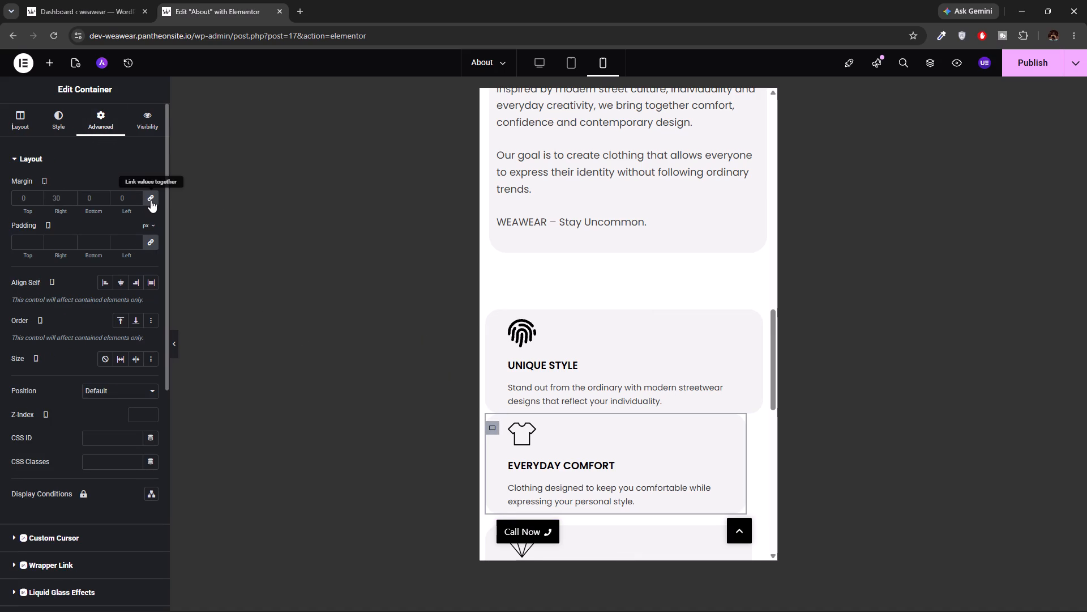
pyautogui.click(151, 200)
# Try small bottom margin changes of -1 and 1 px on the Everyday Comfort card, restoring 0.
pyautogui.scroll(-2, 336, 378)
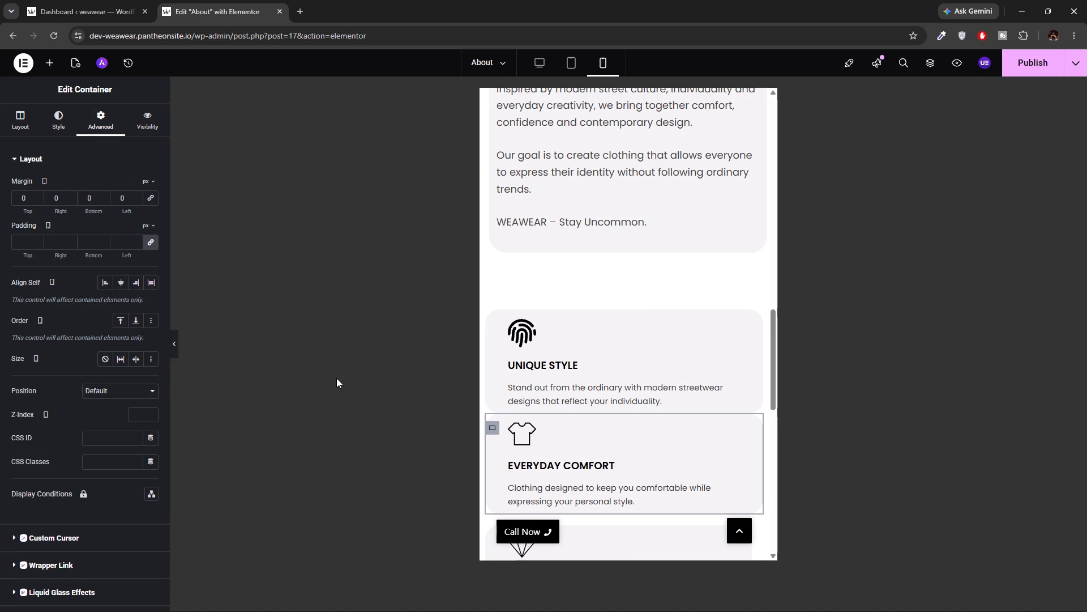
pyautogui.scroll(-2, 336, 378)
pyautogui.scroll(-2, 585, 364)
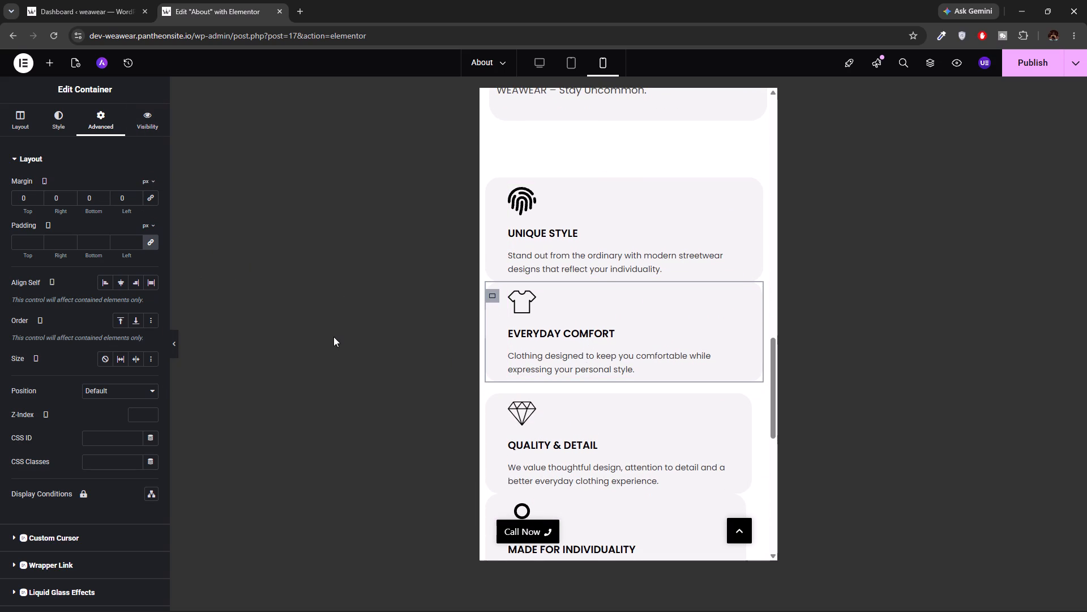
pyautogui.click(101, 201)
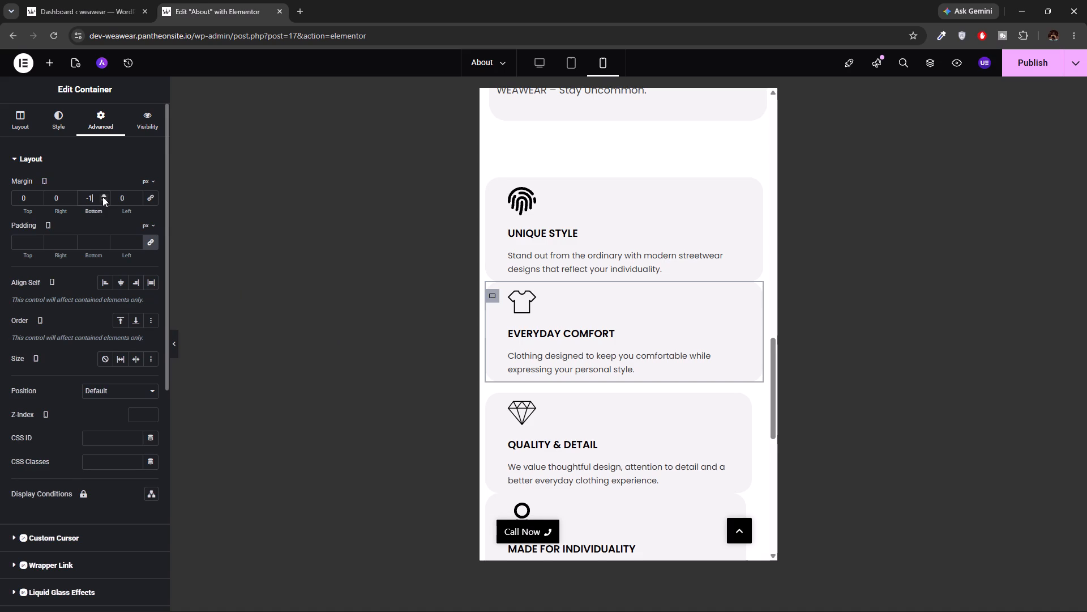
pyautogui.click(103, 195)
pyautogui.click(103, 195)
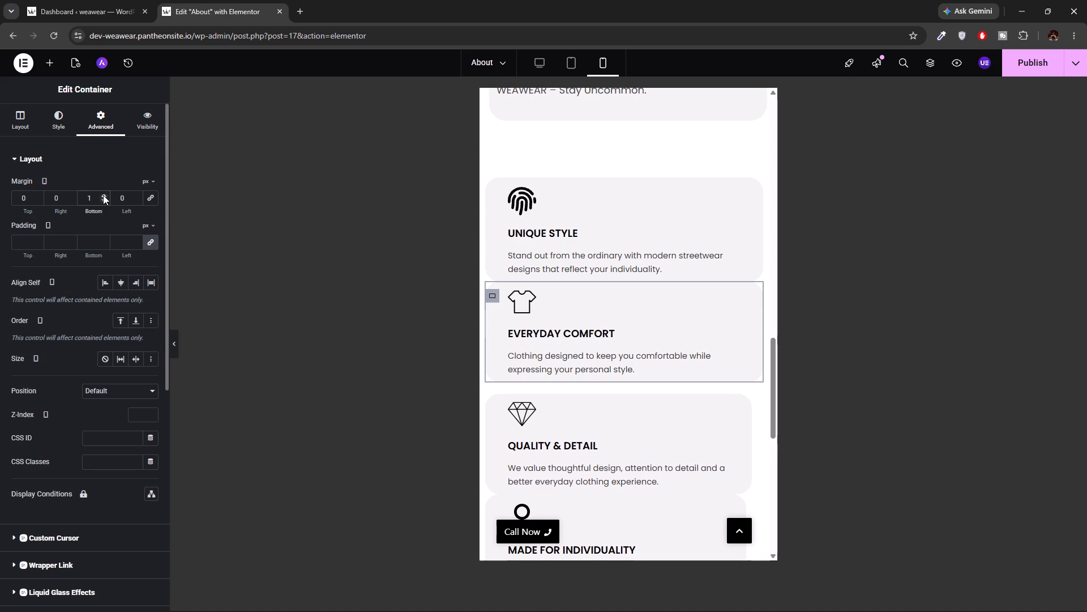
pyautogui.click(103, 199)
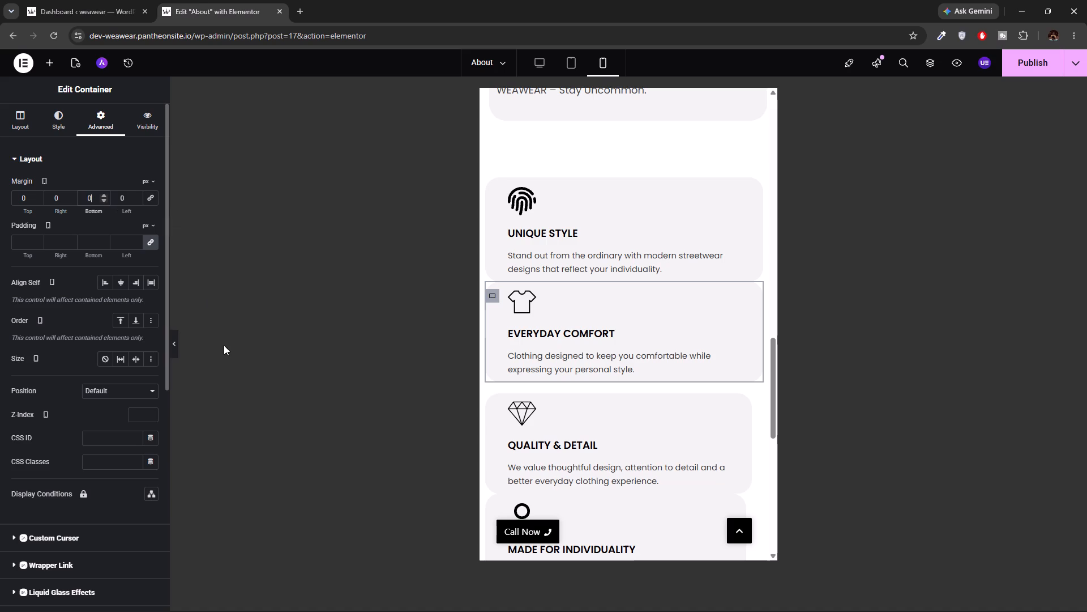
# Set the Unique Style card container's mobile bottom margin to 20 px.
pyautogui.click(492, 192)
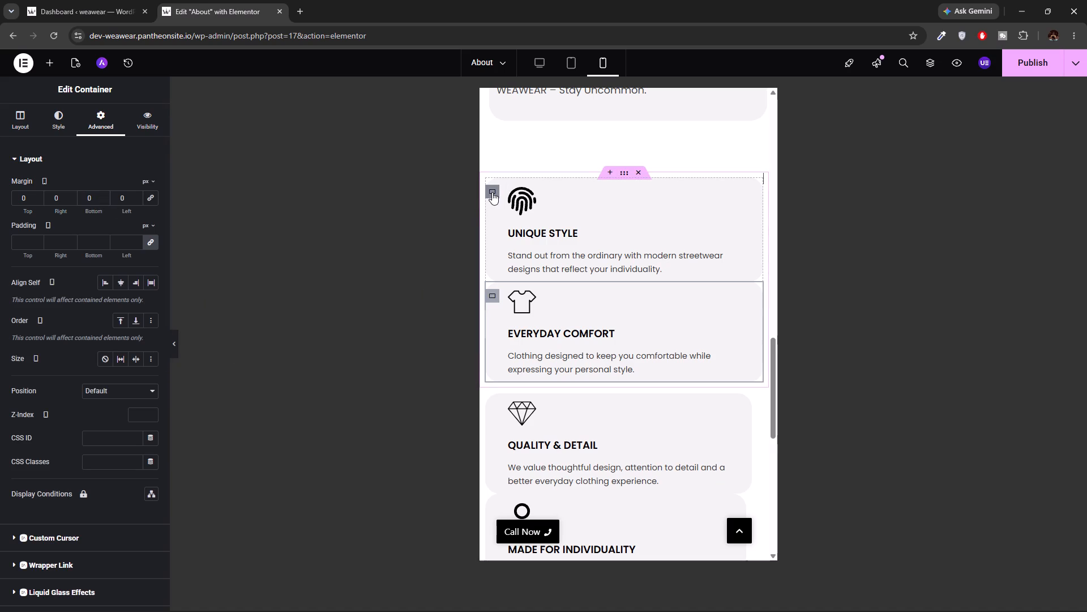
pyautogui.click(84, 198)
pyautogui.press('2')
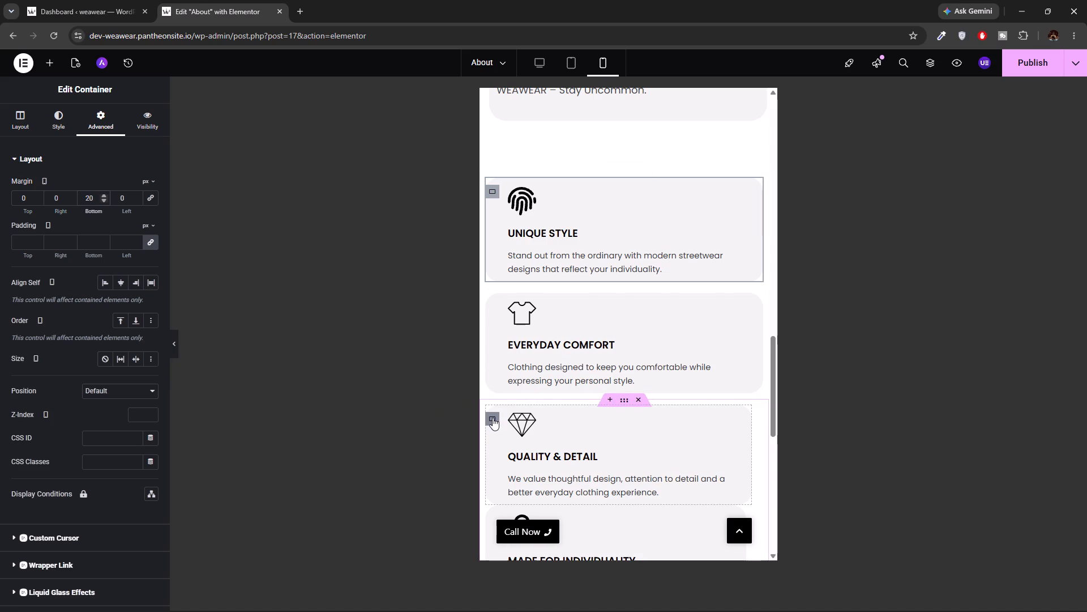
# Unlink the Quality & Detail card's mobile margins, with a bottom margin of 20 px and the other sides at 0.
pyautogui.click(493, 418)
pyautogui.click(93, 107)
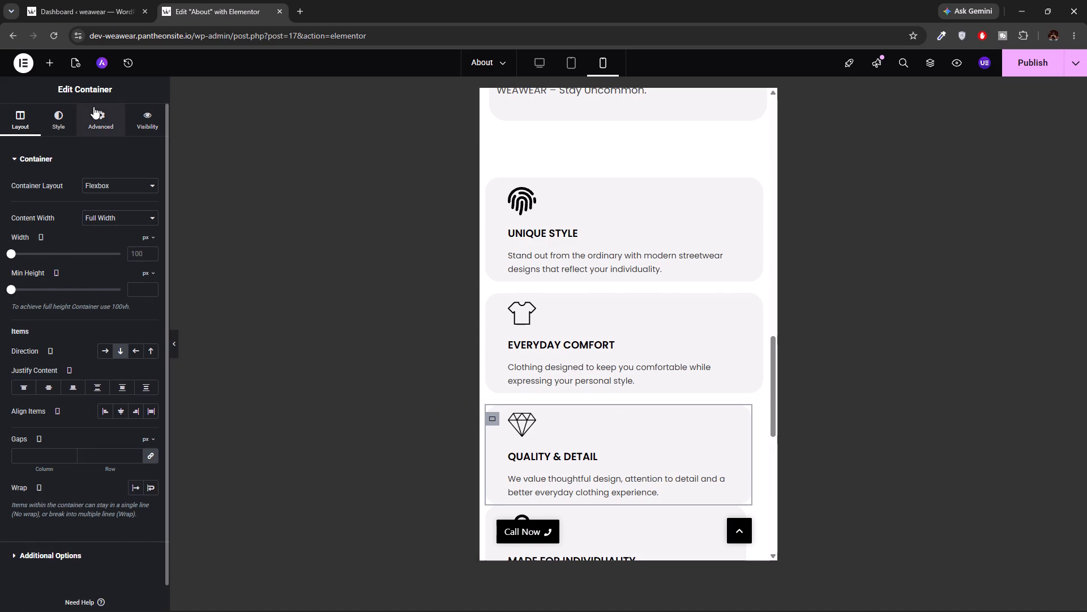
pyautogui.click(151, 199)
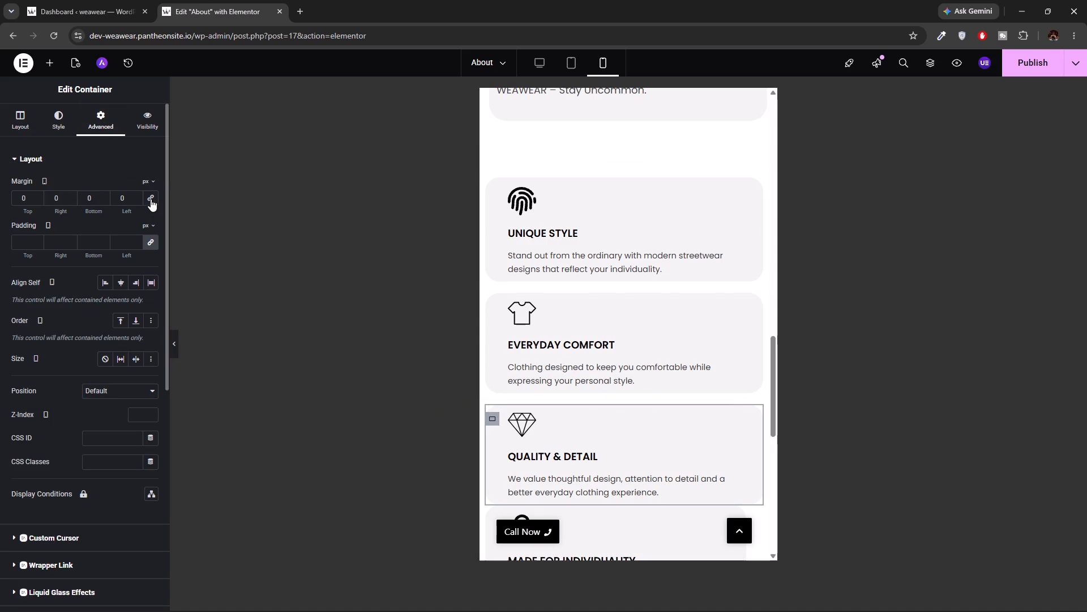
pyautogui.click(87, 203)
pyautogui.press('2')
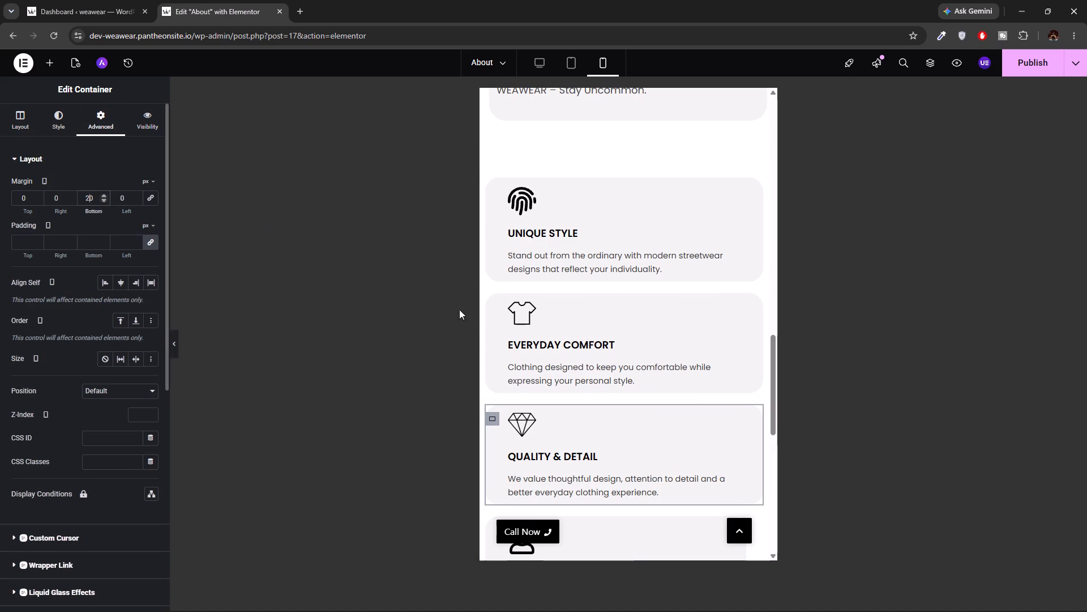
# Unlink the Made for Individuality card container's mobile margins, with a bottom margin of 80 px and the other sides at 0.
pyautogui.scroll(-3, 477, 334)
pyautogui.scroll(-2, 570, 338)
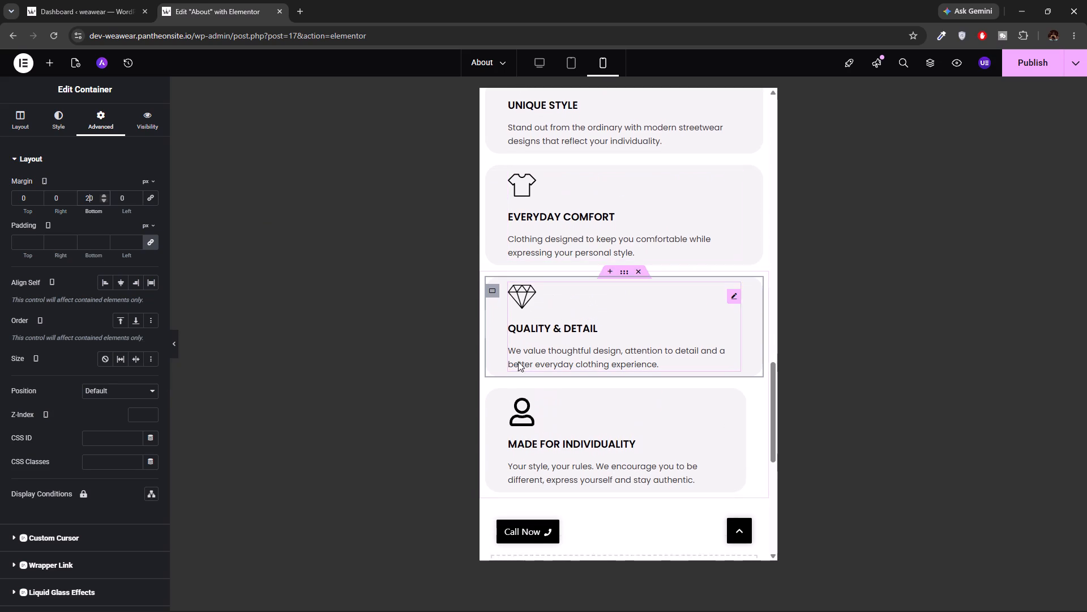
pyautogui.click(494, 403)
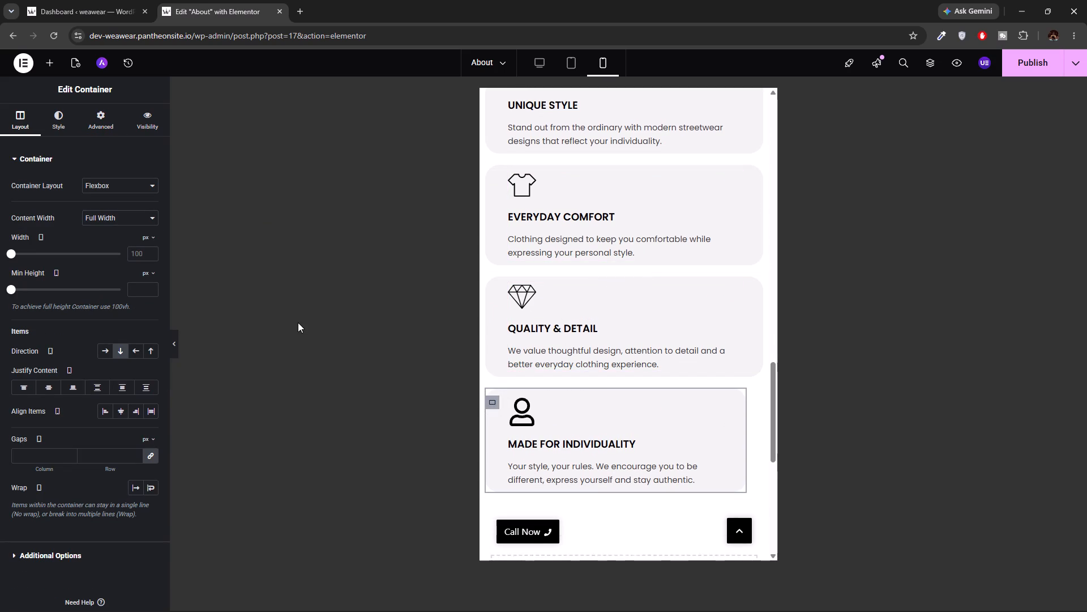
pyautogui.click(110, 114)
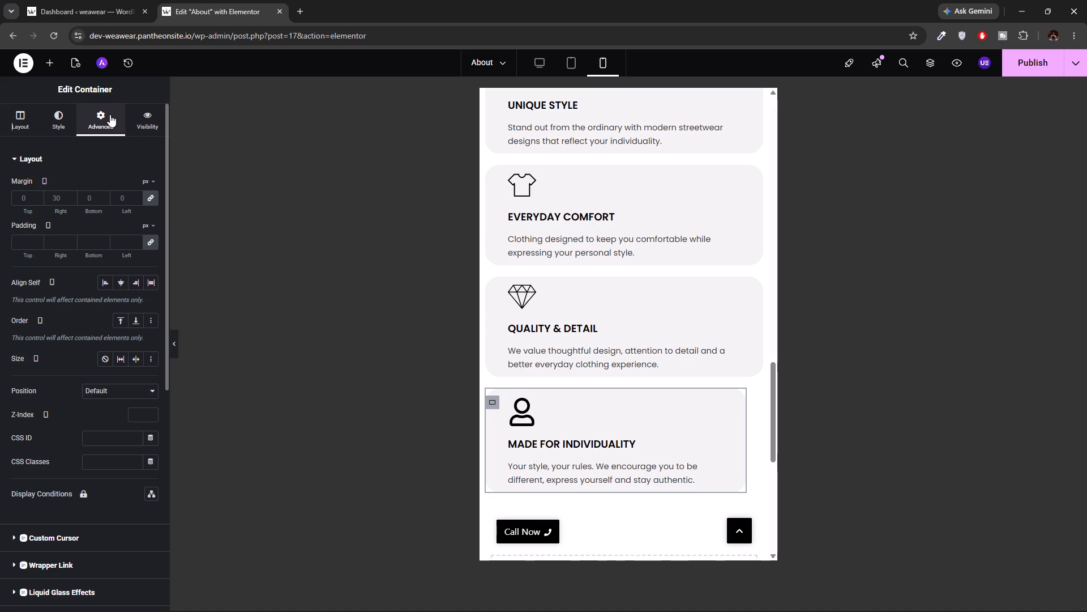
pyautogui.click(152, 193)
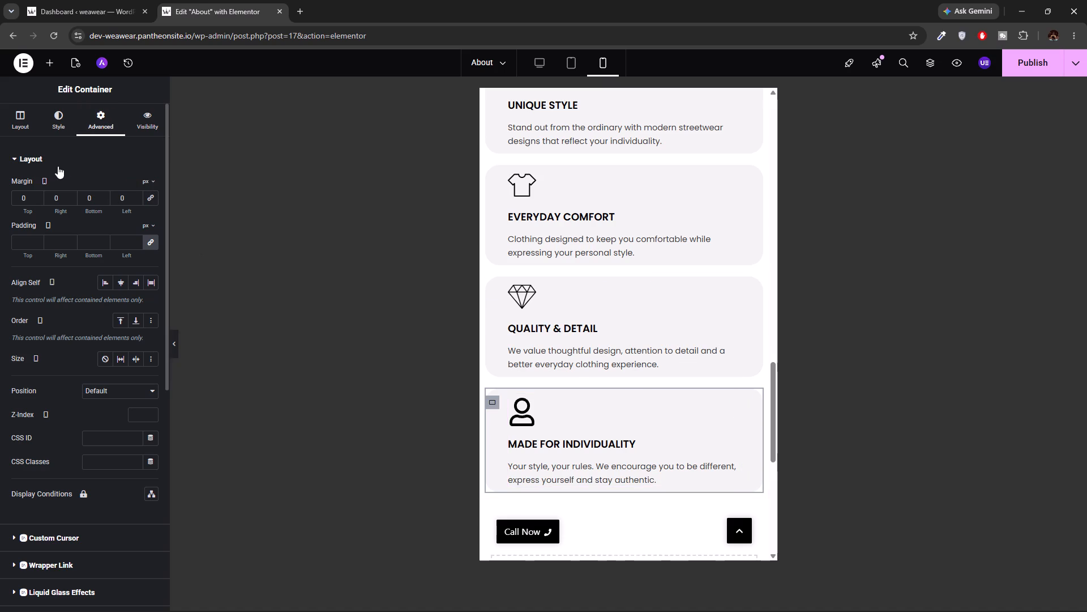
pyautogui.click(82, 199)
pyautogui.press('8')
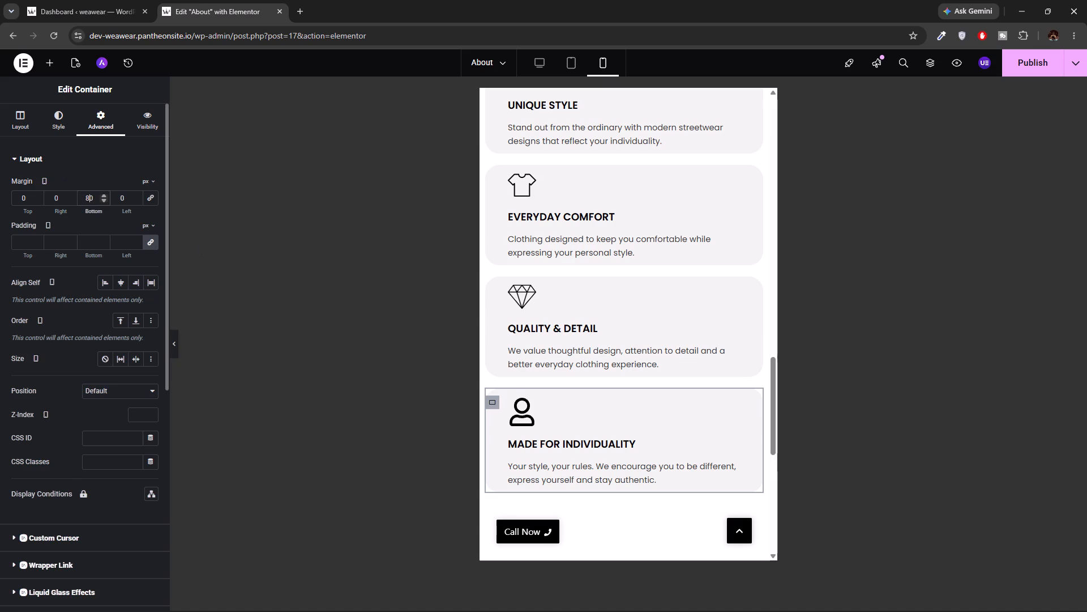
# Review the mobile page from the feature cards down to the footer and back, checking card widths and spacing.
pyautogui.scroll(-3, 404, 364)
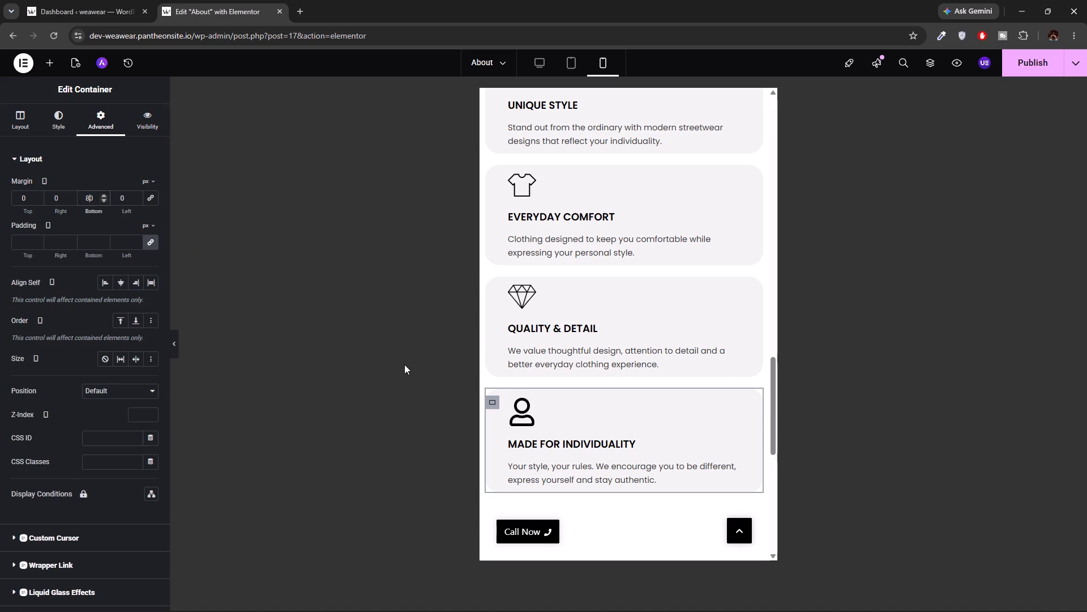
pyautogui.scroll(-3, 856, 323)
pyautogui.scroll(2, 856, 323)
pyautogui.scroll(-3, 686, 360)
pyautogui.scroll(1, 686, 360)
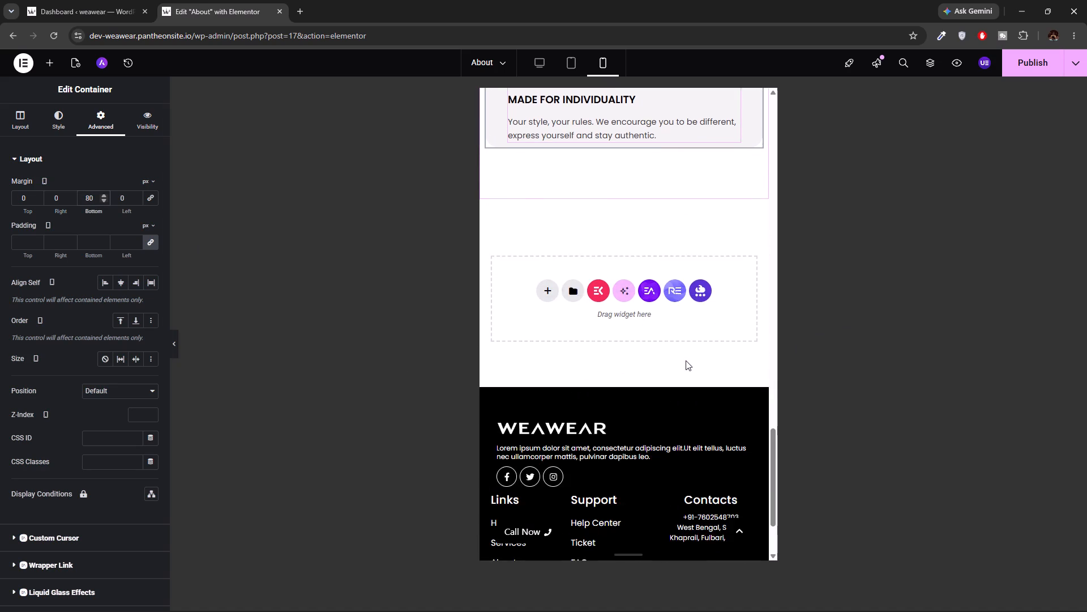
pyautogui.scroll(4, 686, 360)
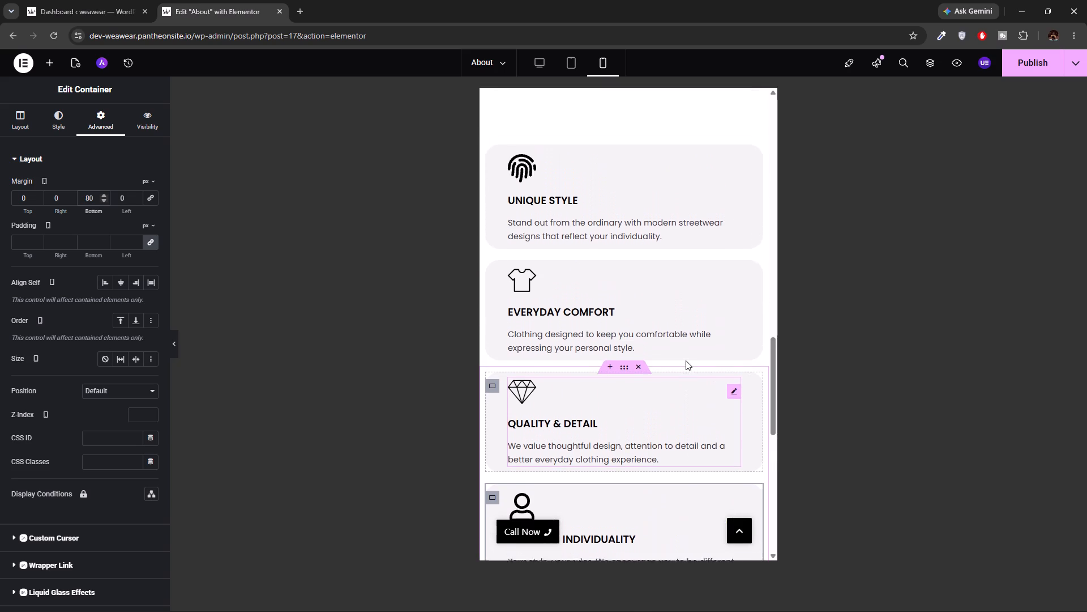
pyautogui.scroll(1, 686, 360)
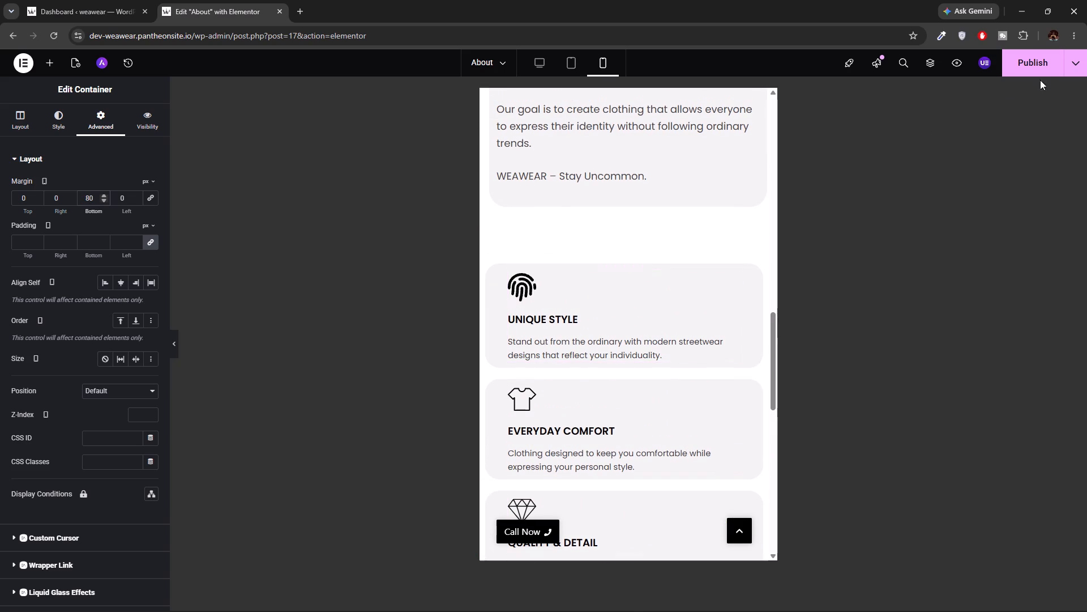
# Publish the updated About page.
pyautogui.click(1048, 70)
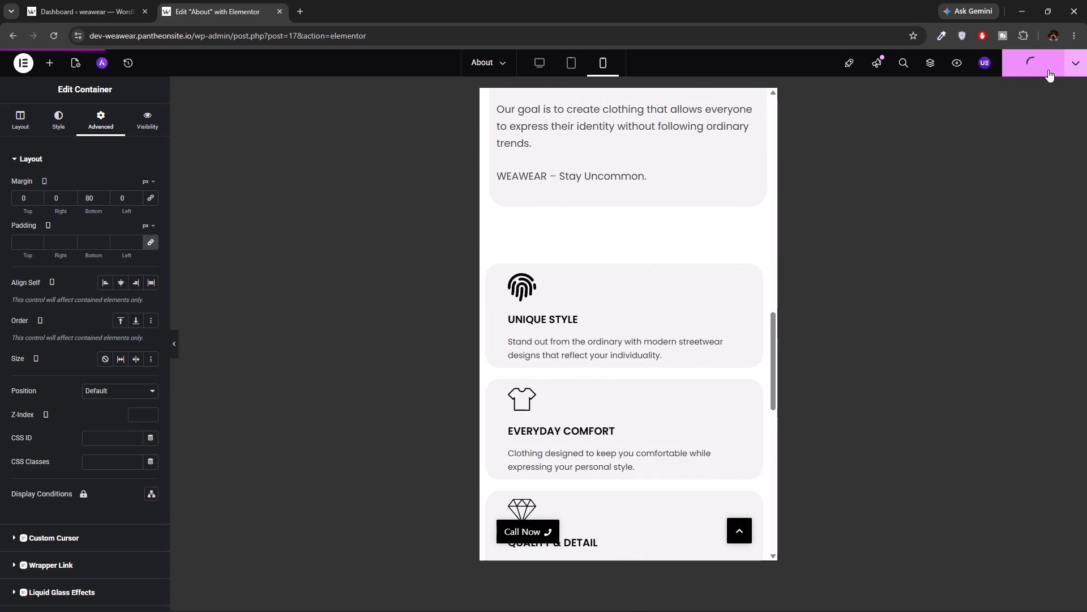
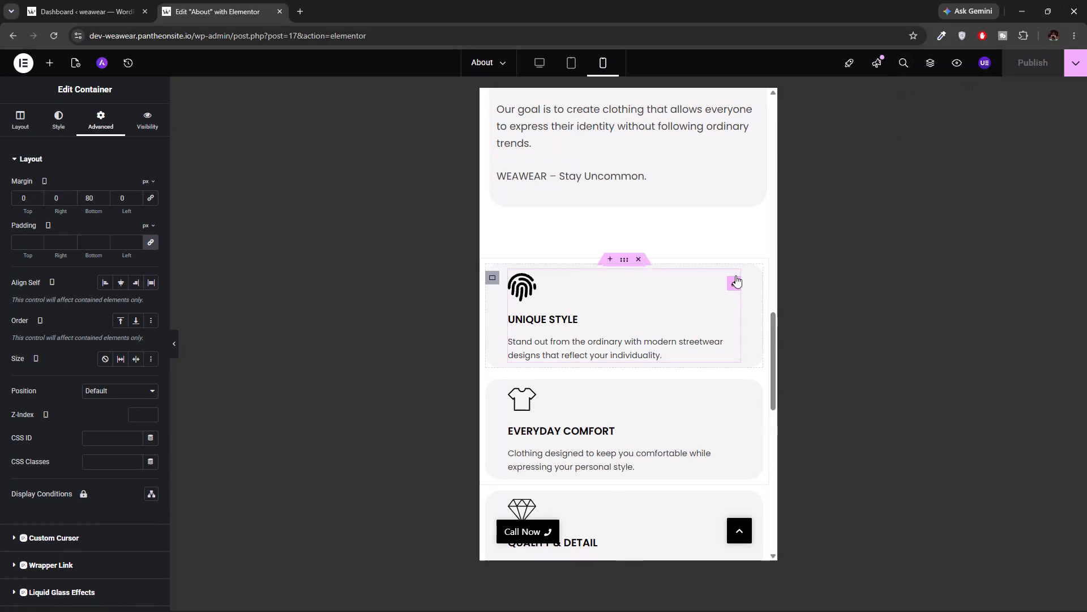
# Open the motion effects settings of the Unique Style card container to check its entrance animation.
pyautogui.click(493, 282)
pyautogui.scroll(-7, 75, 487)
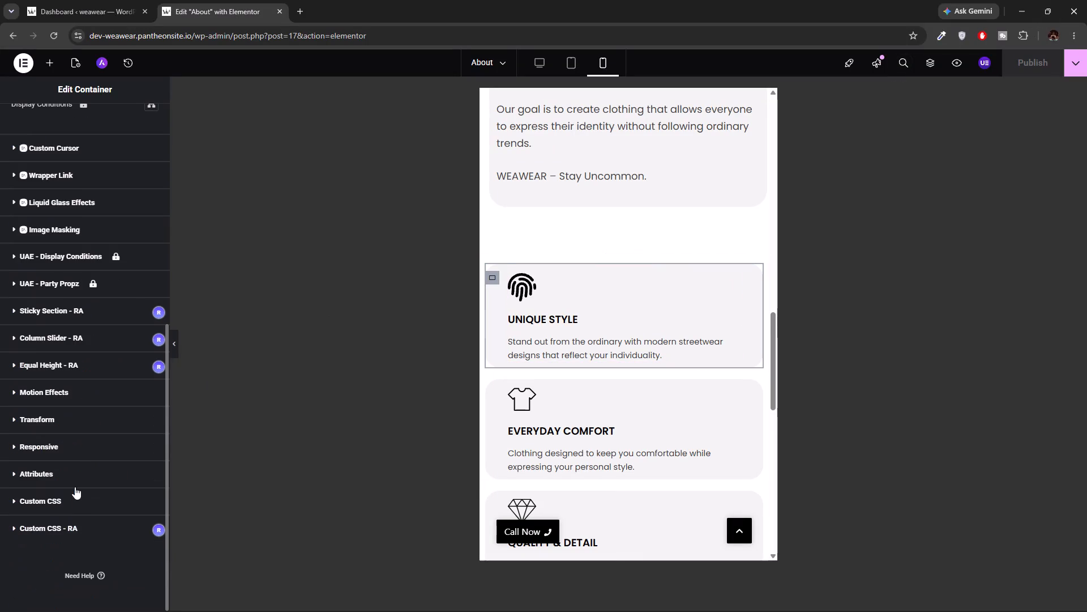
pyautogui.click(58, 391)
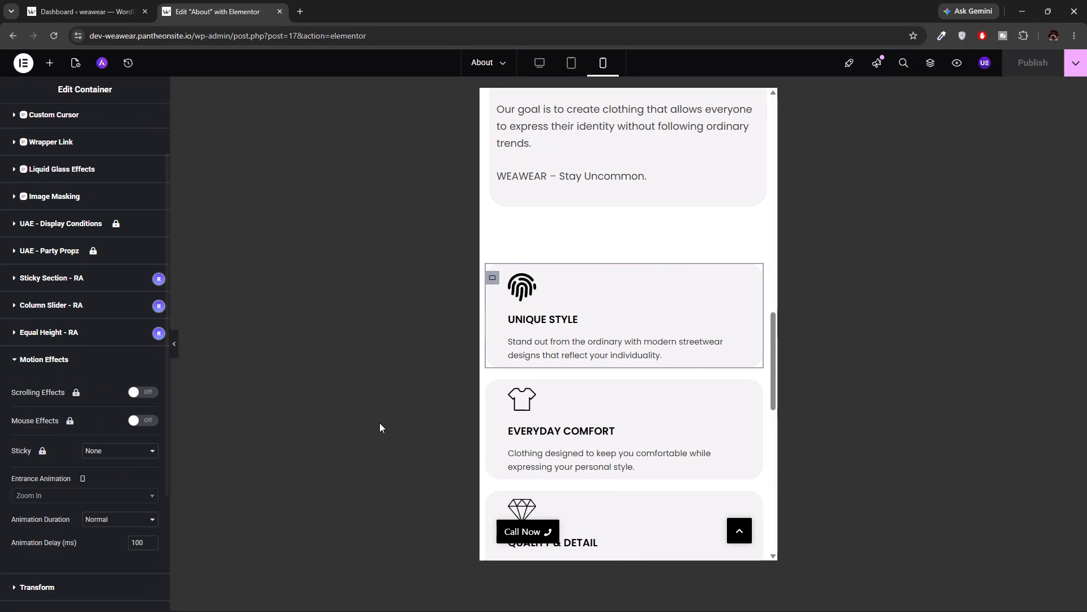
# Preview the About page in a new tab and review its desktop layout from the hero down to the feature cards.
pyautogui.click(947, 63)
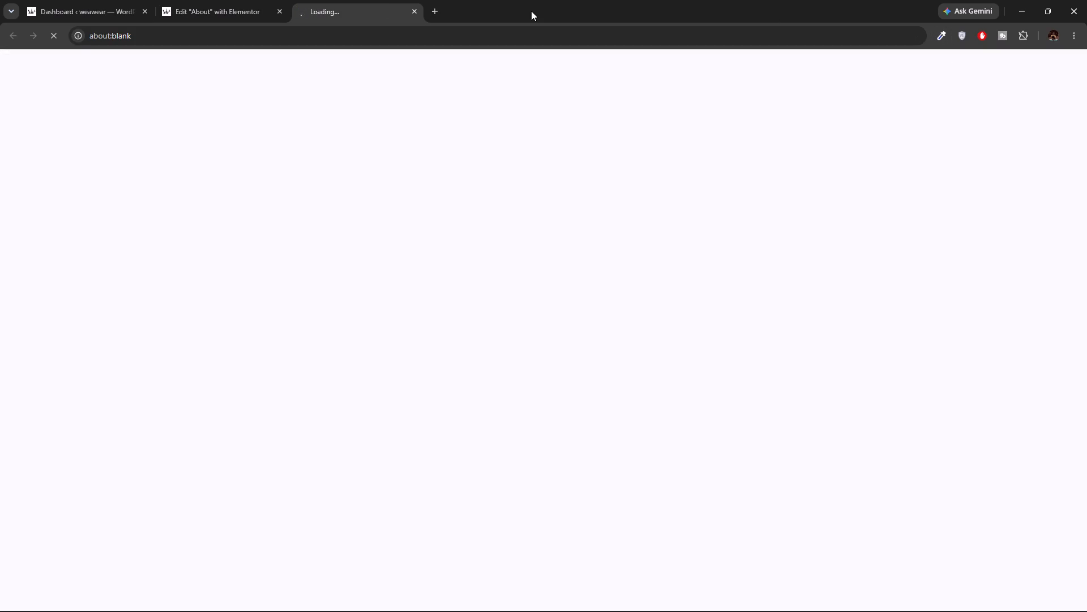
pyautogui.moveTo(233, 0); pyautogui.dragTo(335, 0)
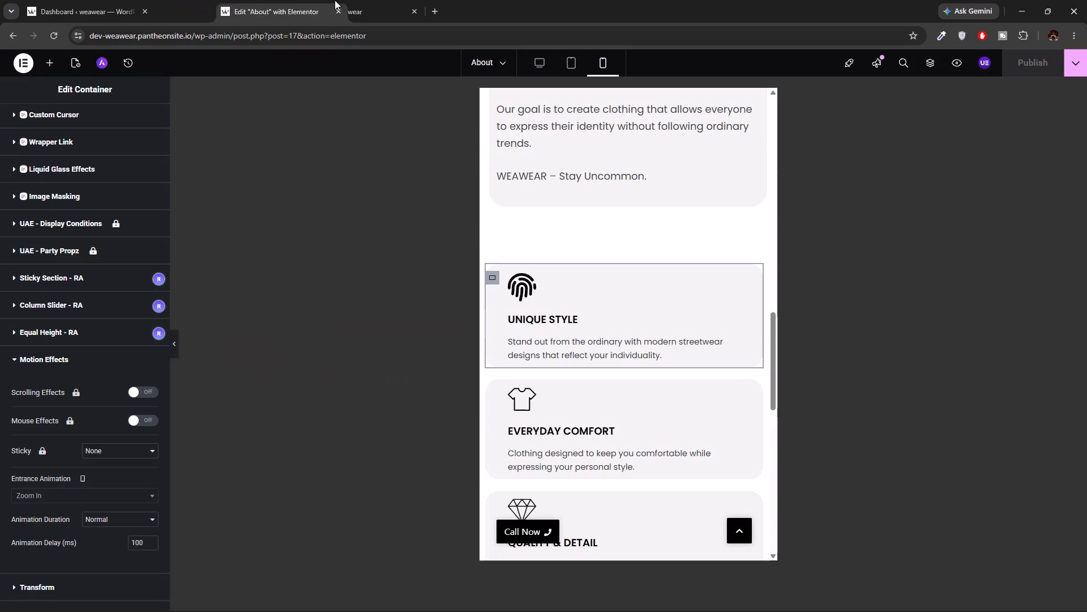
pyautogui.moveTo(335, 0); pyautogui.dragTo(351, 0)
pyautogui.moveTo(351, 0); pyautogui.dragTo(227, 0)
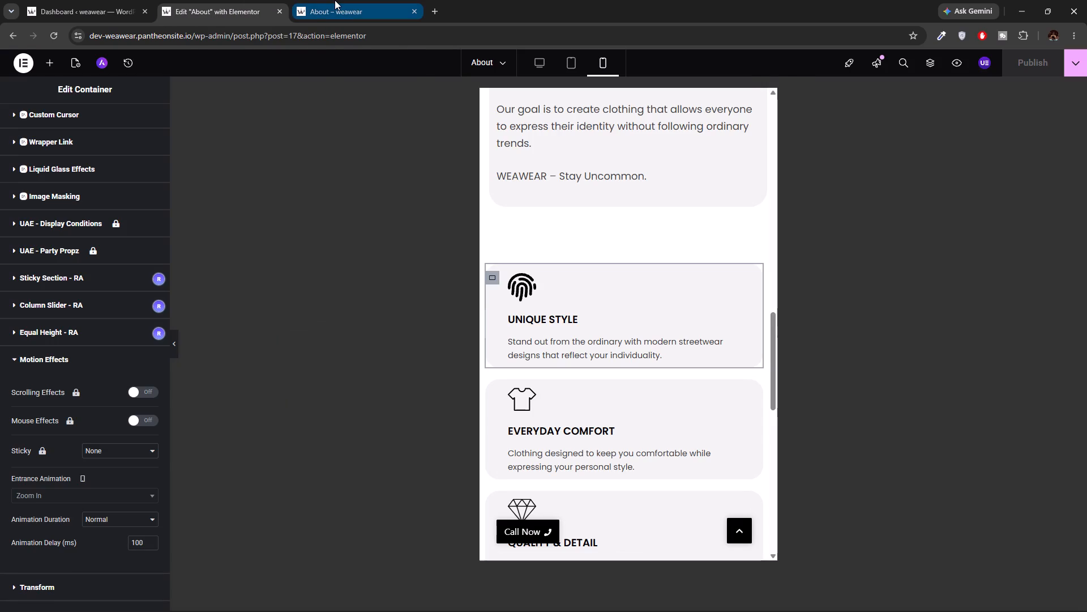
pyautogui.click(335, 0)
pyautogui.scroll(-3, 476, 248)
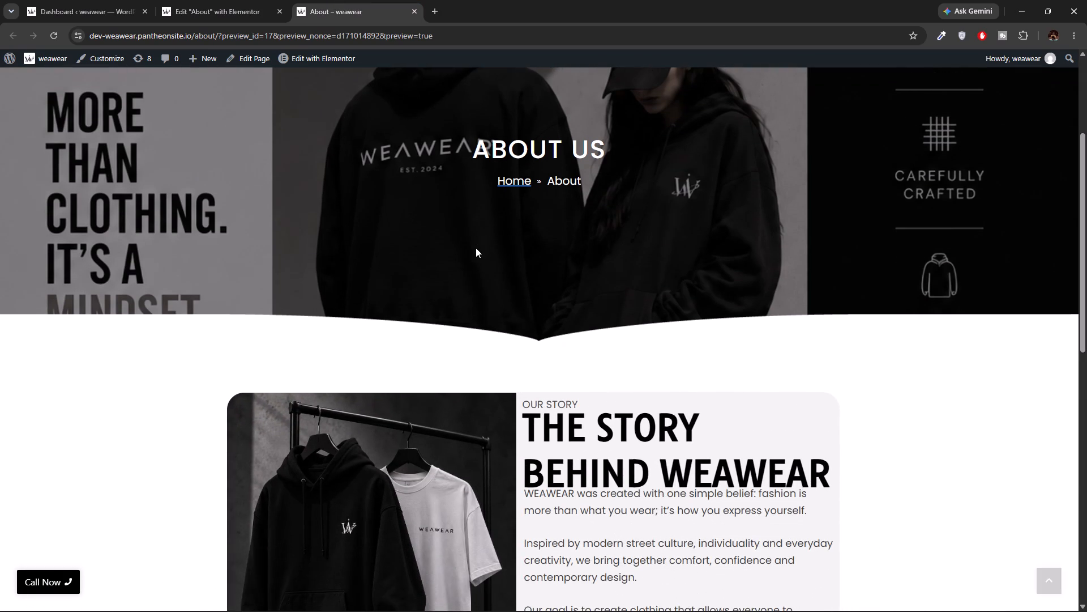
pyautogui.scroll(-7, 476, 248)
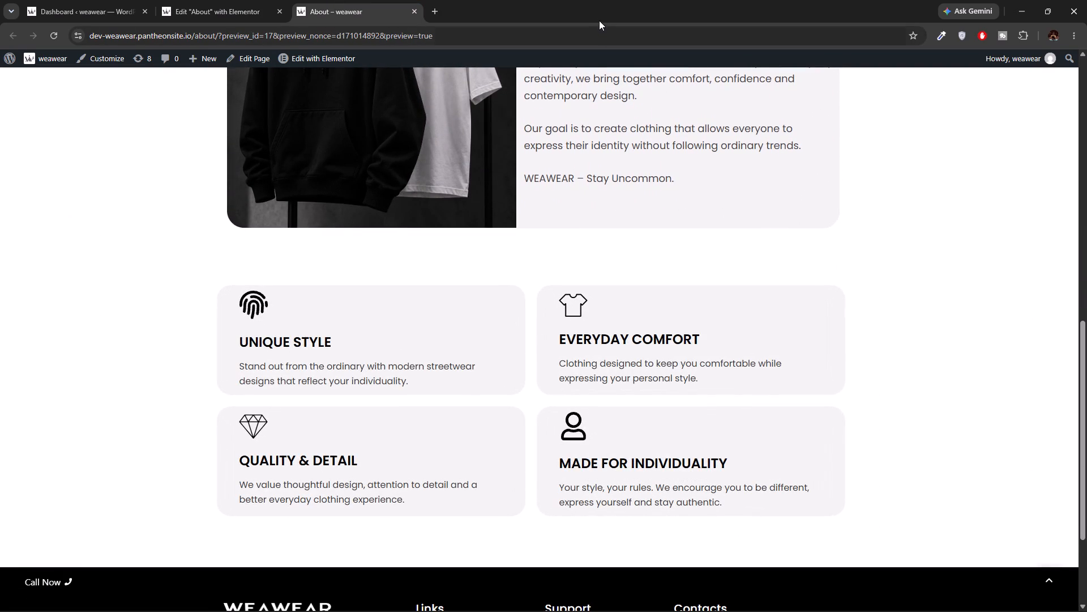
# Shrink the preview window to phone width, reload the page, check its mobile layout and animations down to the footer, and maximize the window again.
pyautogui.doubleClick(601, 8)
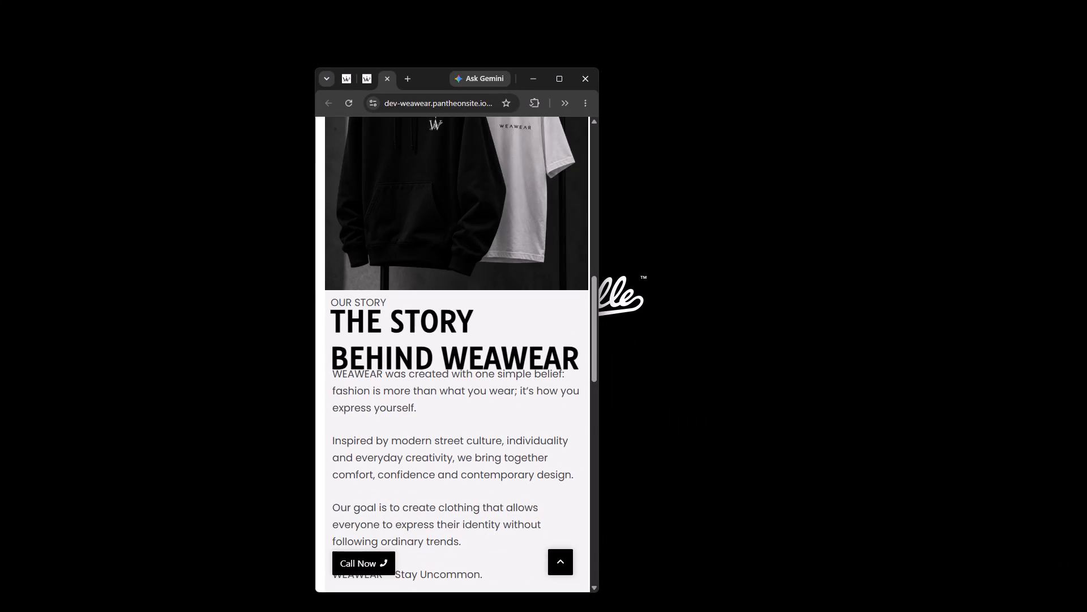
pyautogui.scroll(-7, 498, 369)
pyautogui.scroll(8, 498, 369)
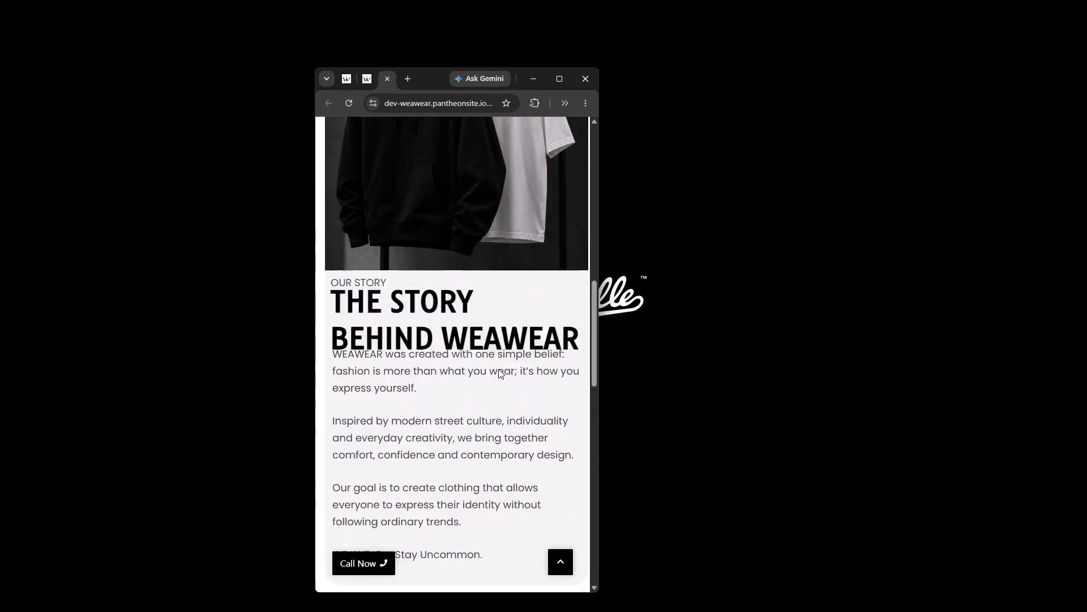
pyautogui.scroll(4, 498, 369)
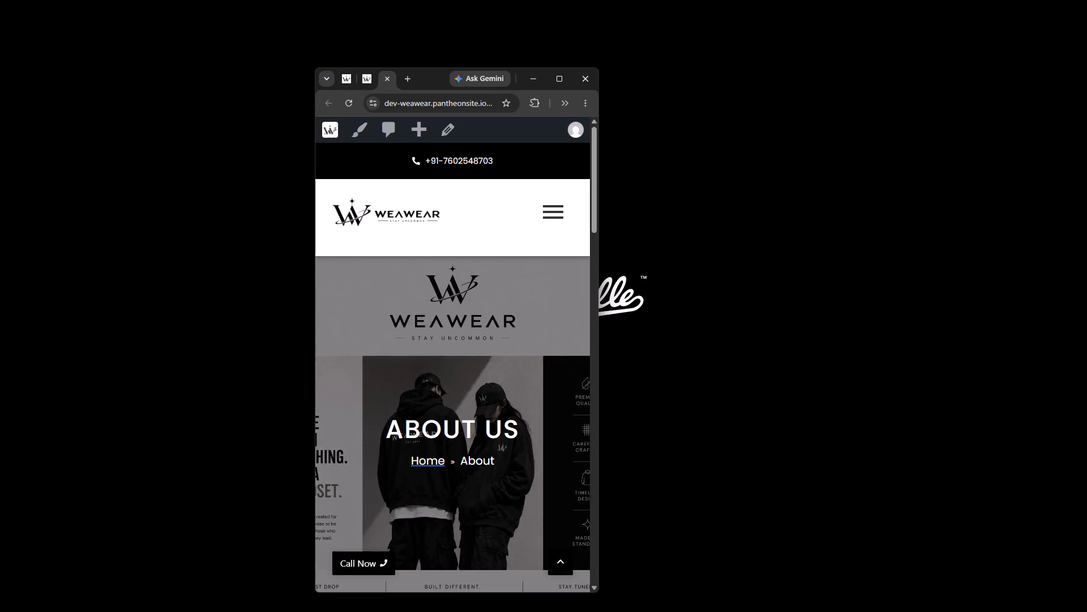
pyautogui.click(345, 99)
pyautogui.scroll(-2, 434, 300)
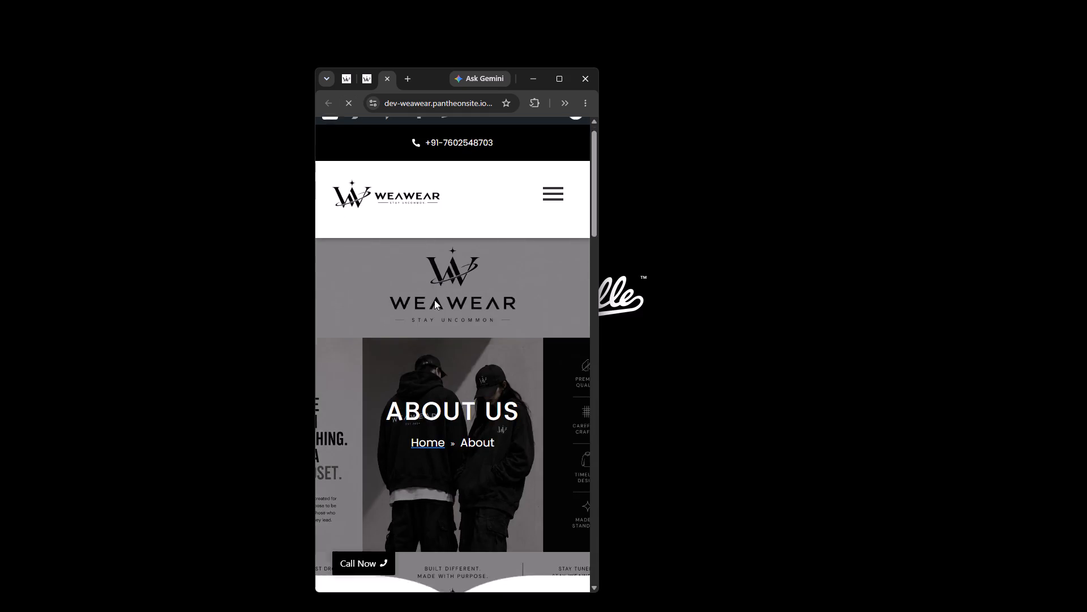
pyautogui.scroll(-9, 434, 300)
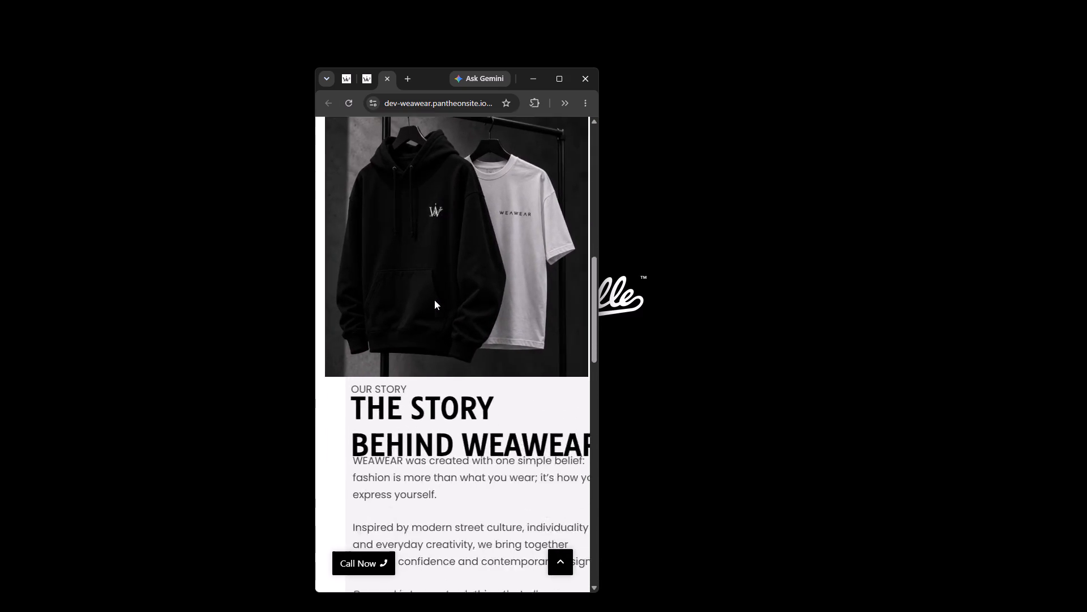
pyautogui.scroll(-5, 434, 300)
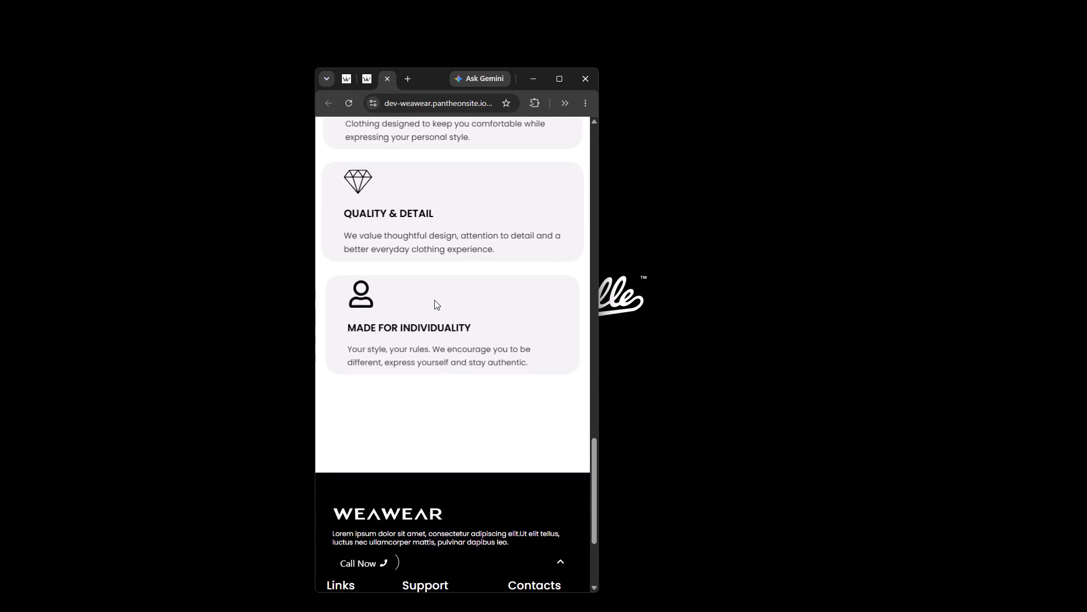
pyautogui.click(560, 74)
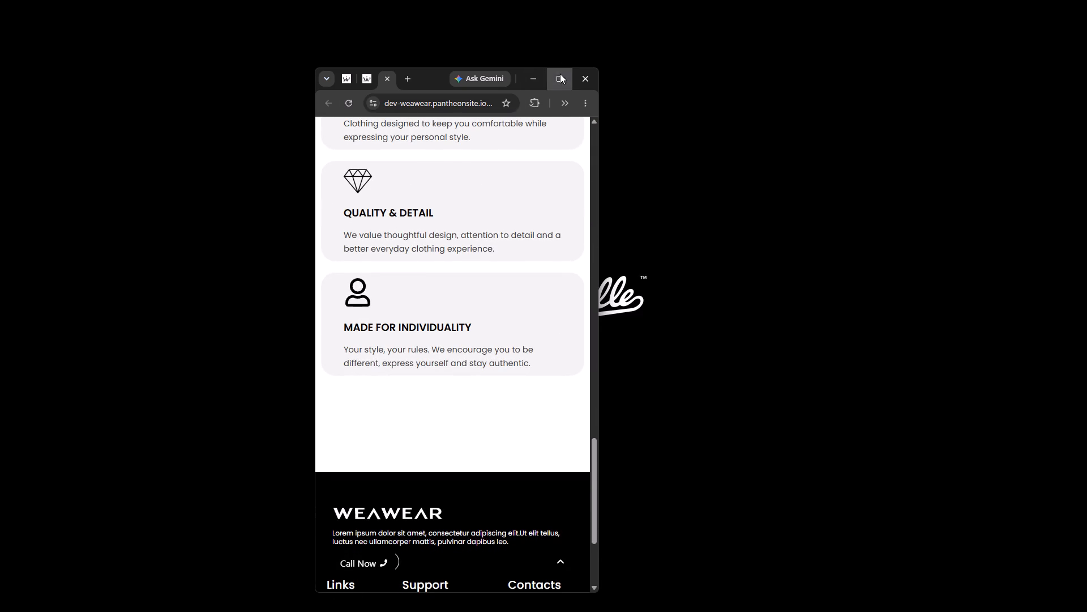
# Return to the About page editor and switch it to the desktop layout at the feature cards.
pyautogui.click(250, 0)
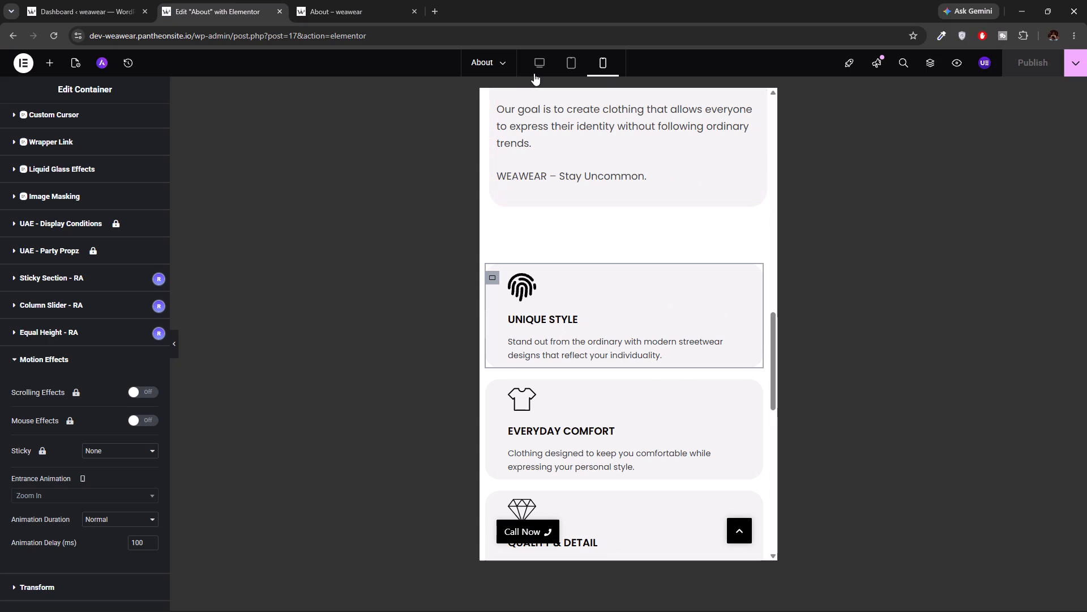
pyautogui.click(534, 73)
pyautogui.scroll(5, 536, 190)
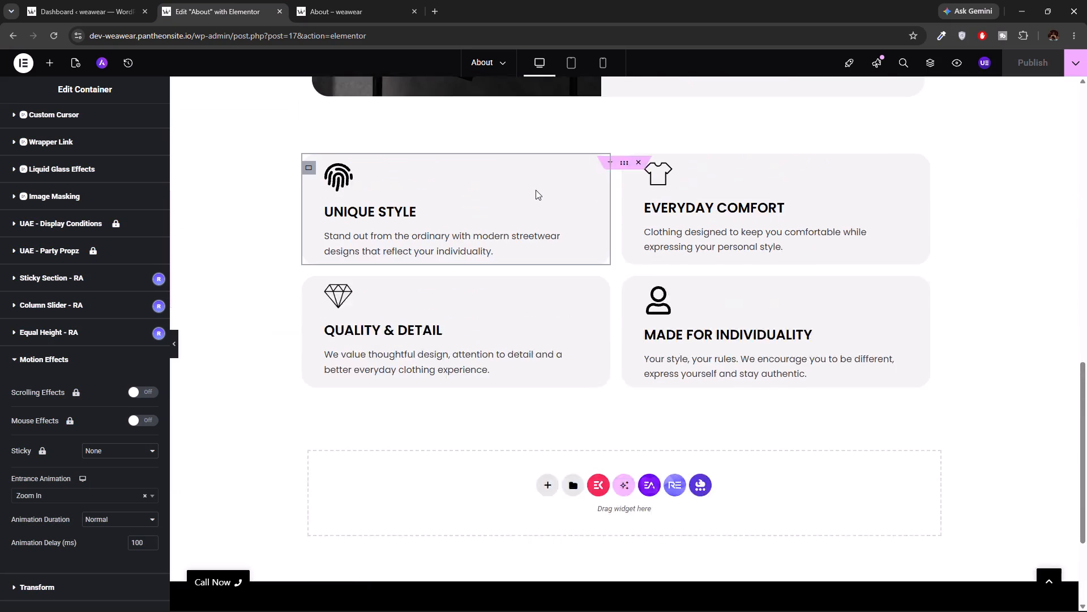
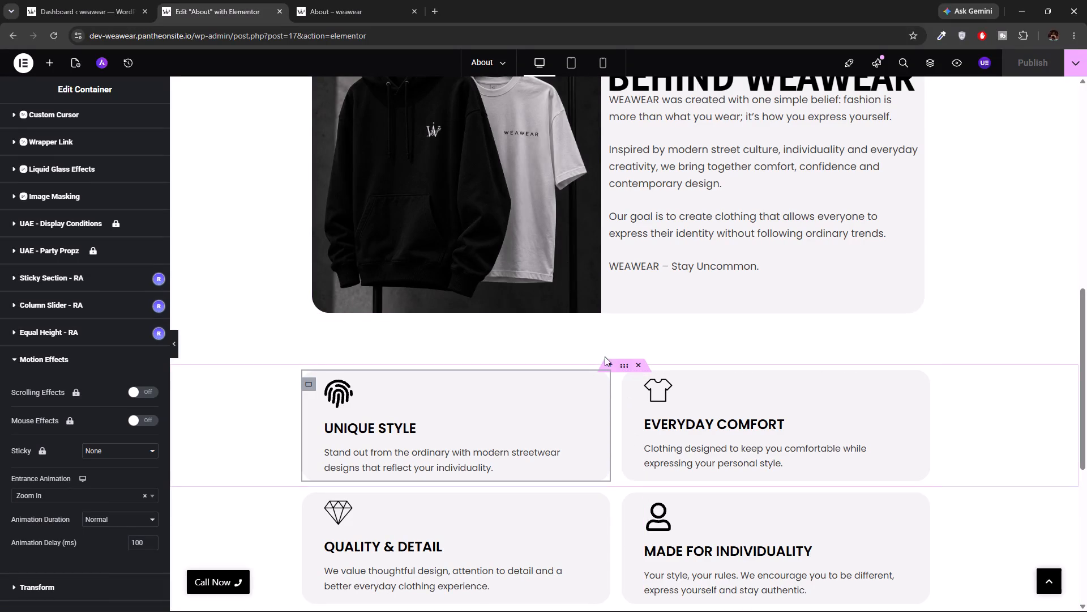
# Insert a single-column flexbox container between the brand story section and the feature cards.
pyautogui.click(608, 365)
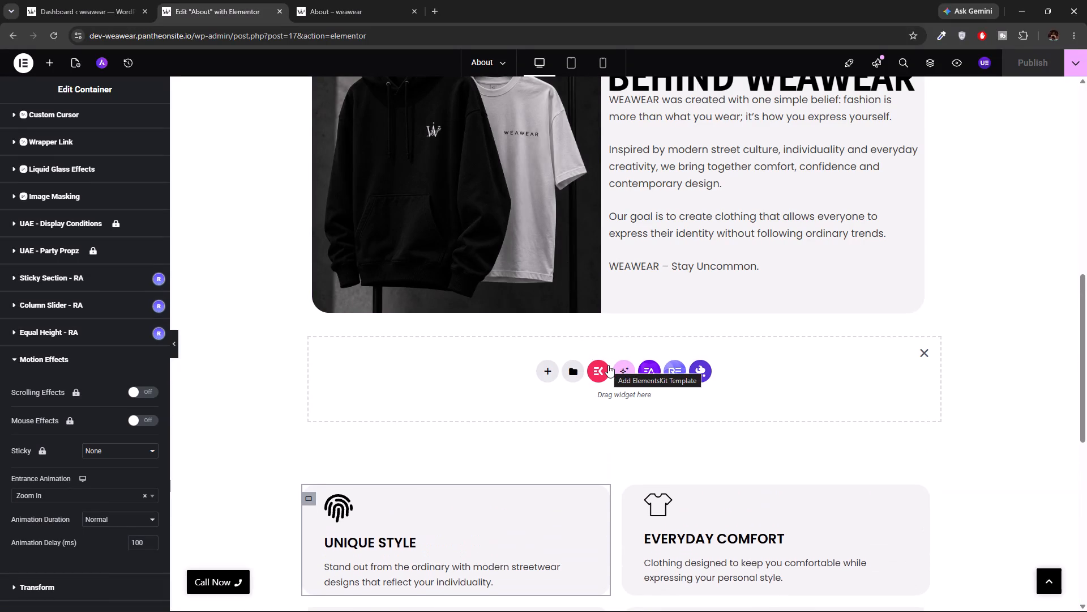
pyautogui.click(546, 368)
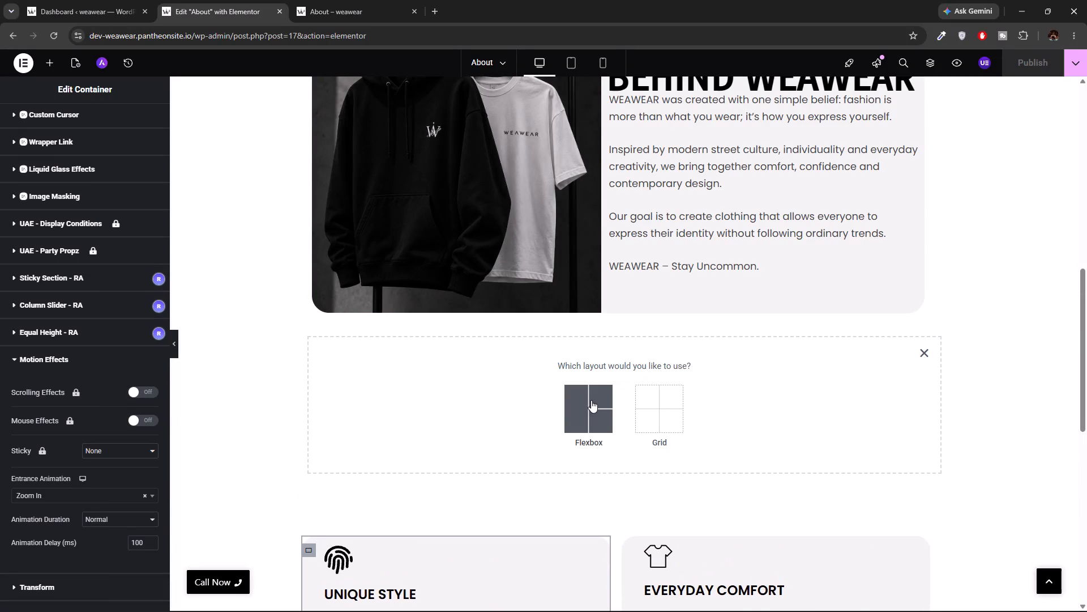
pyautogui.click(592, 402)
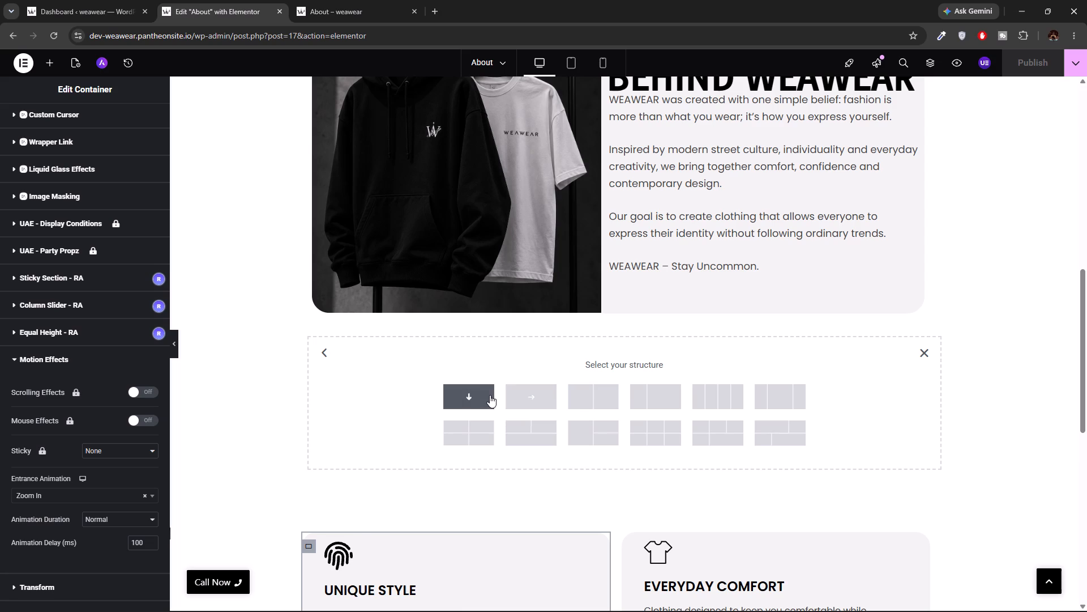
pyautogui.click(490, 395)
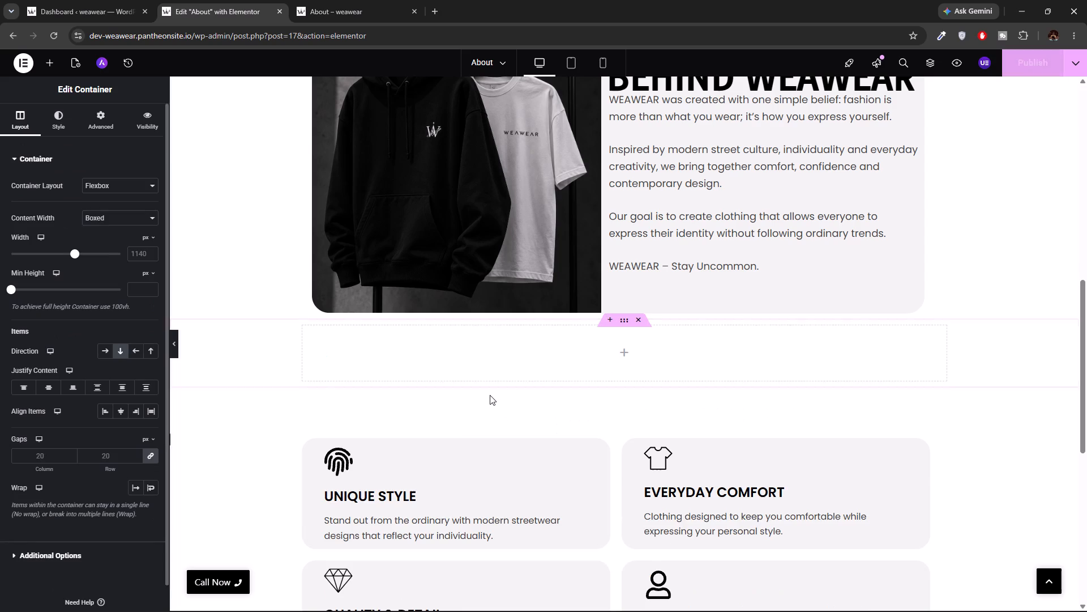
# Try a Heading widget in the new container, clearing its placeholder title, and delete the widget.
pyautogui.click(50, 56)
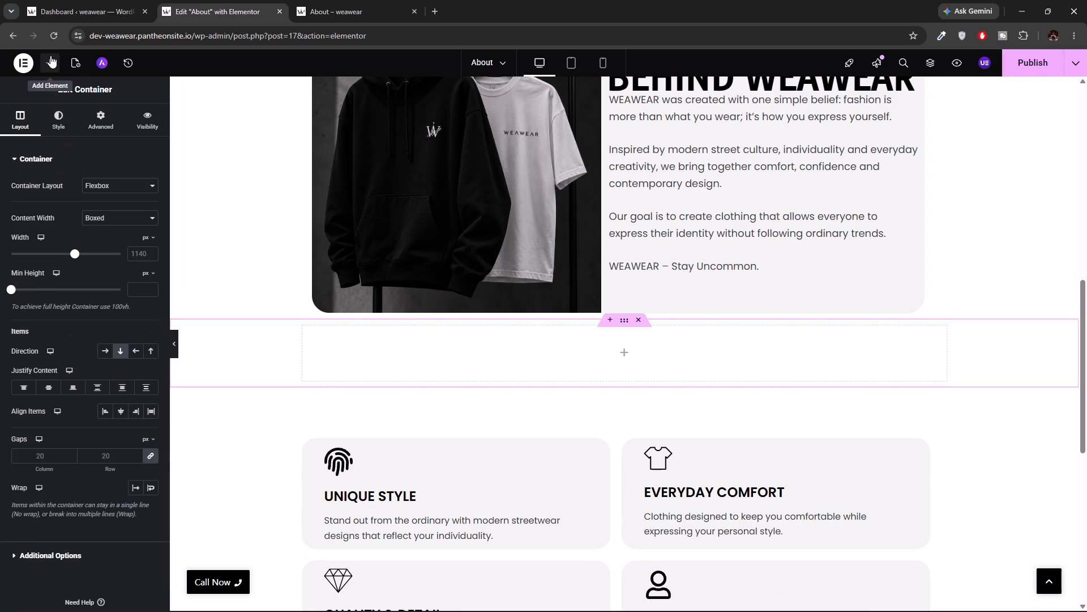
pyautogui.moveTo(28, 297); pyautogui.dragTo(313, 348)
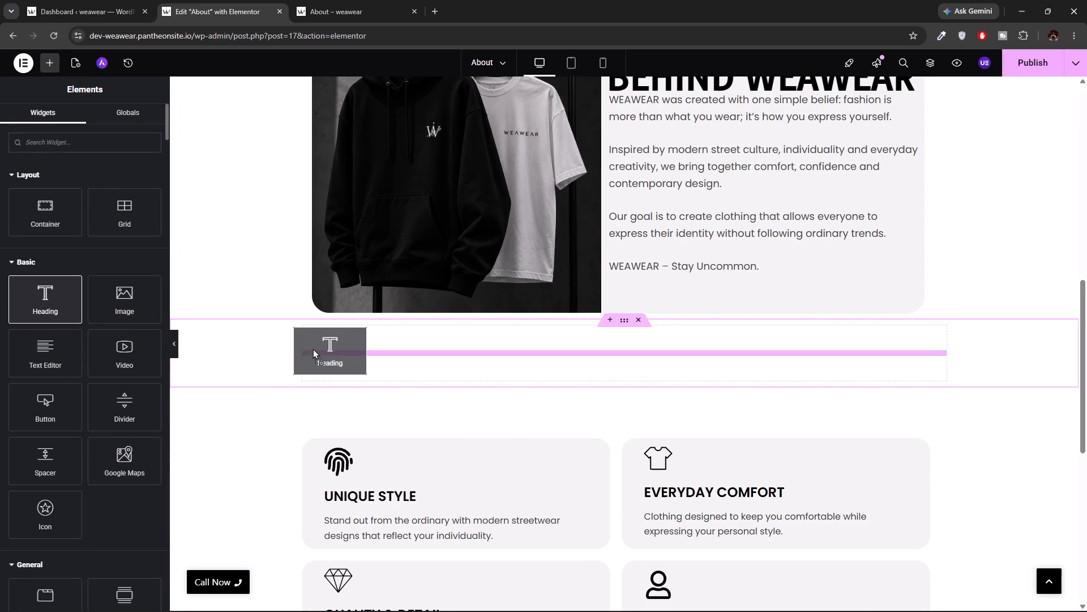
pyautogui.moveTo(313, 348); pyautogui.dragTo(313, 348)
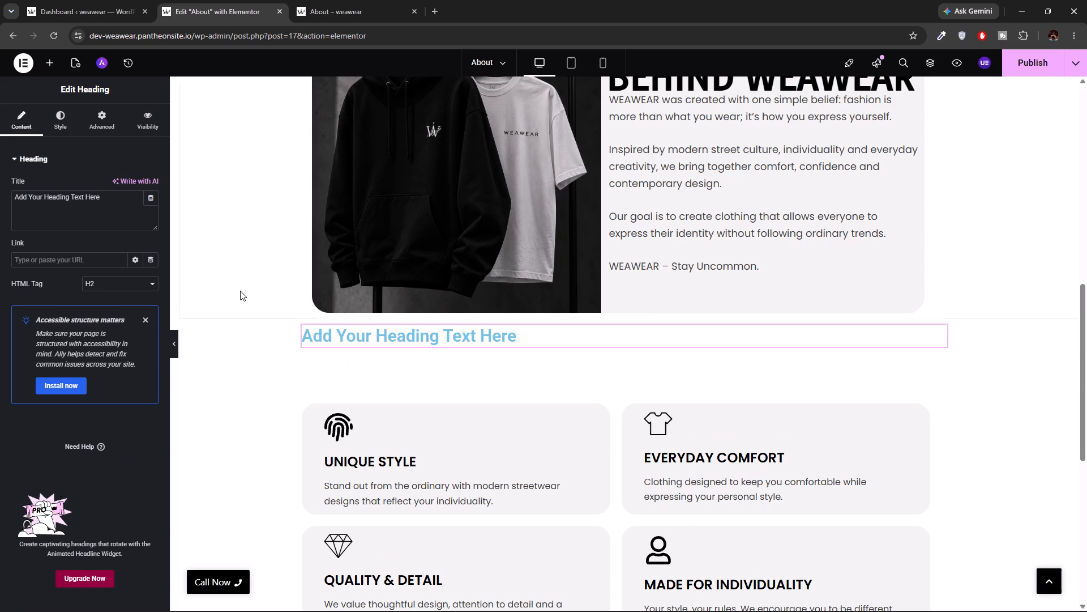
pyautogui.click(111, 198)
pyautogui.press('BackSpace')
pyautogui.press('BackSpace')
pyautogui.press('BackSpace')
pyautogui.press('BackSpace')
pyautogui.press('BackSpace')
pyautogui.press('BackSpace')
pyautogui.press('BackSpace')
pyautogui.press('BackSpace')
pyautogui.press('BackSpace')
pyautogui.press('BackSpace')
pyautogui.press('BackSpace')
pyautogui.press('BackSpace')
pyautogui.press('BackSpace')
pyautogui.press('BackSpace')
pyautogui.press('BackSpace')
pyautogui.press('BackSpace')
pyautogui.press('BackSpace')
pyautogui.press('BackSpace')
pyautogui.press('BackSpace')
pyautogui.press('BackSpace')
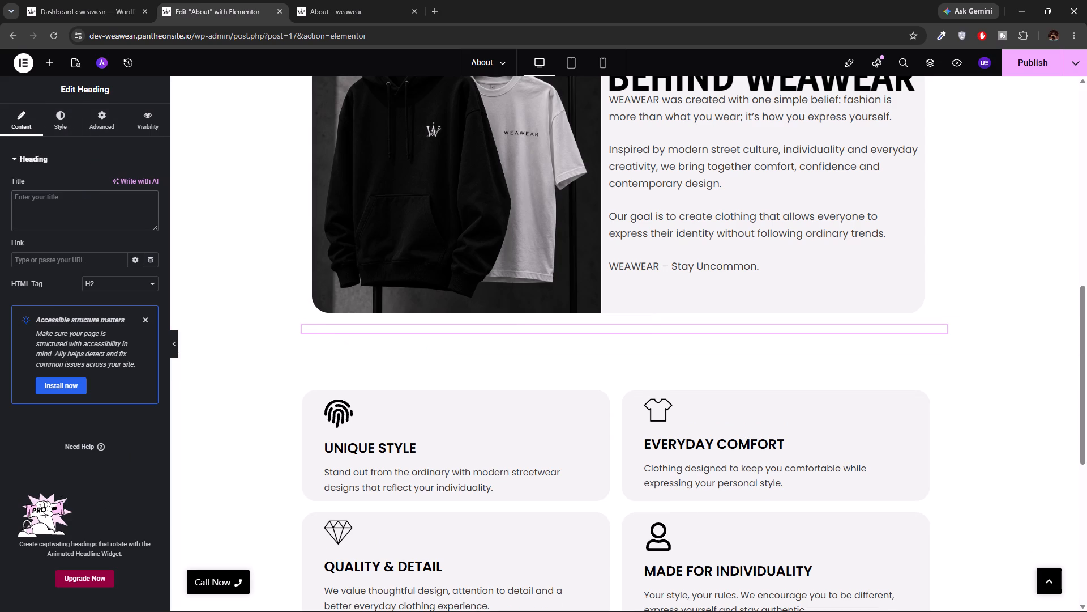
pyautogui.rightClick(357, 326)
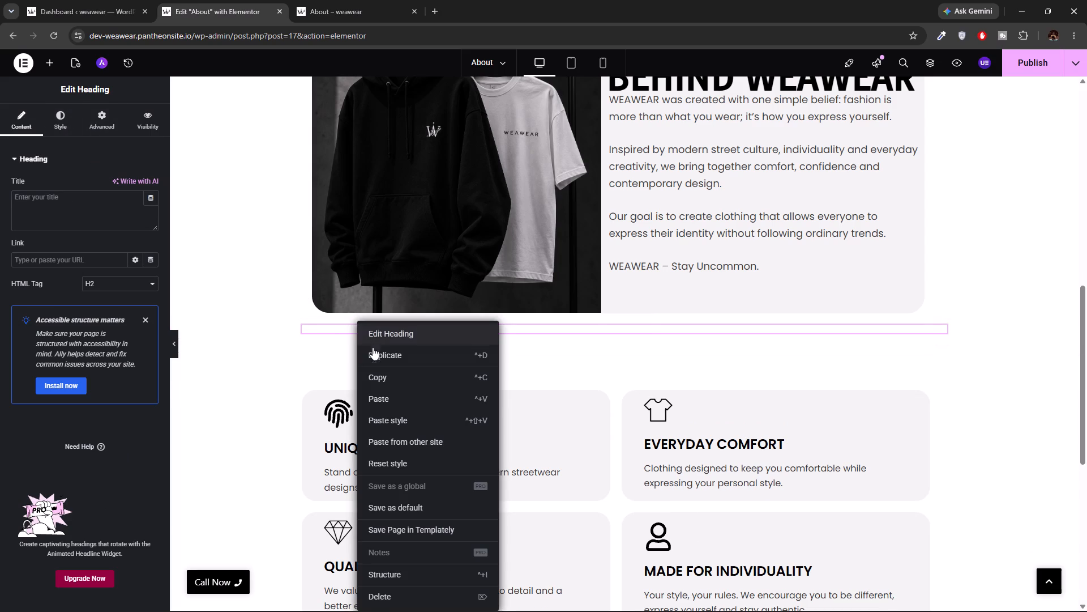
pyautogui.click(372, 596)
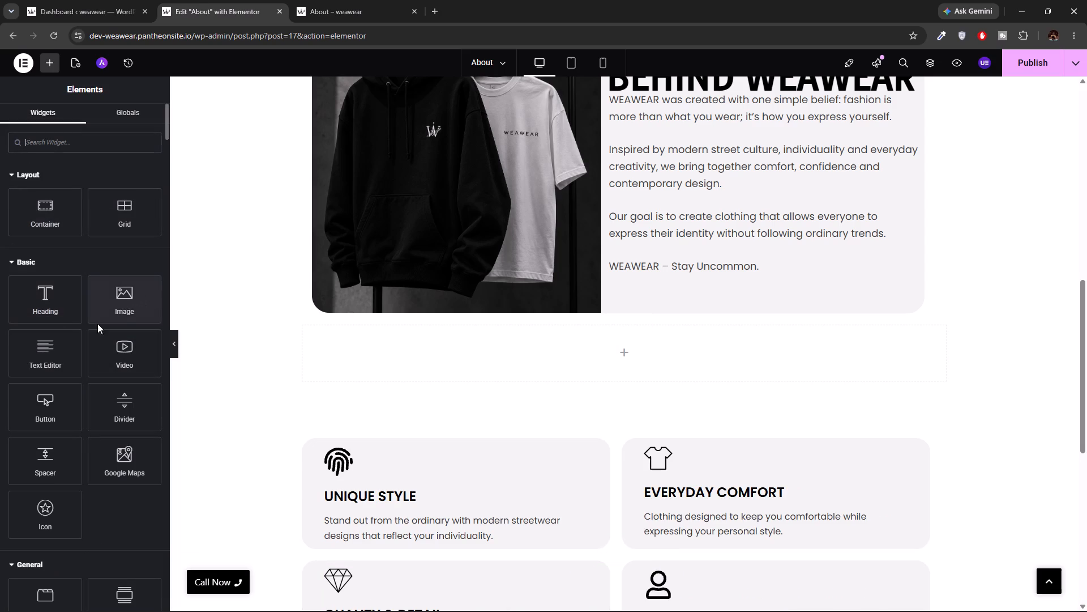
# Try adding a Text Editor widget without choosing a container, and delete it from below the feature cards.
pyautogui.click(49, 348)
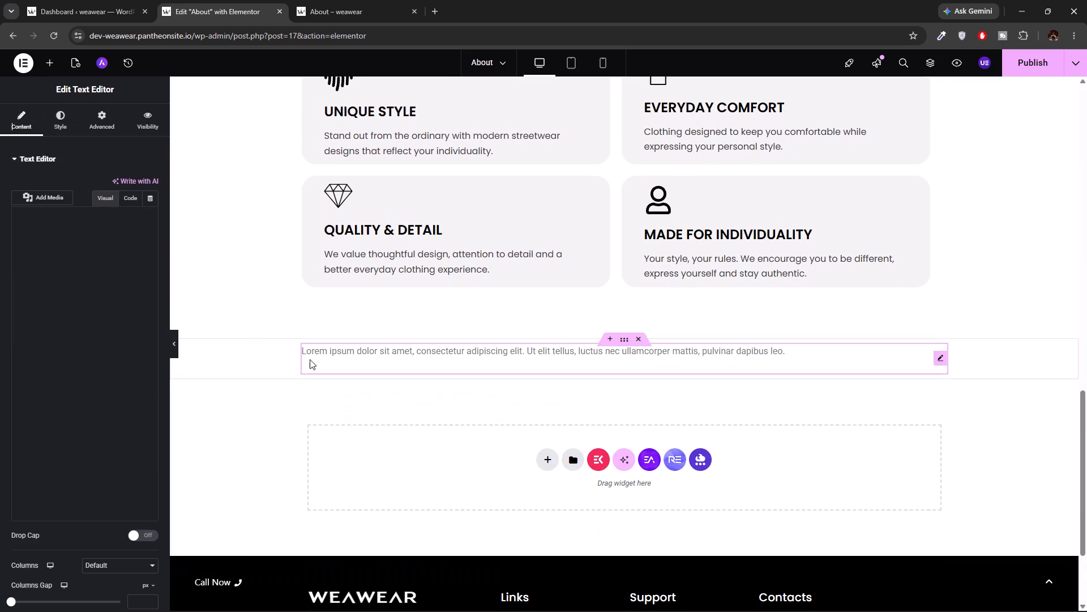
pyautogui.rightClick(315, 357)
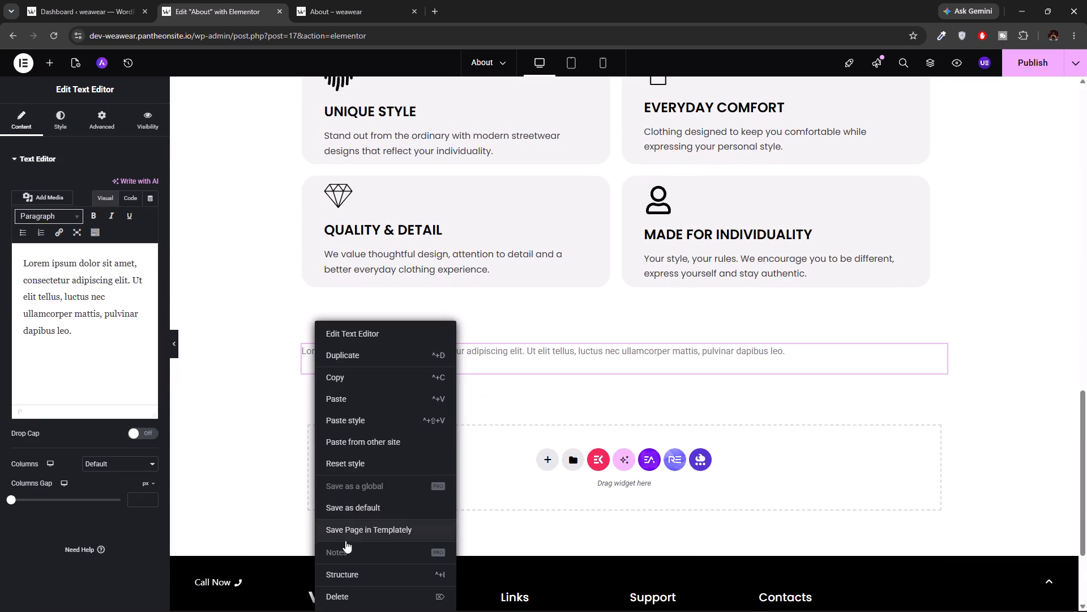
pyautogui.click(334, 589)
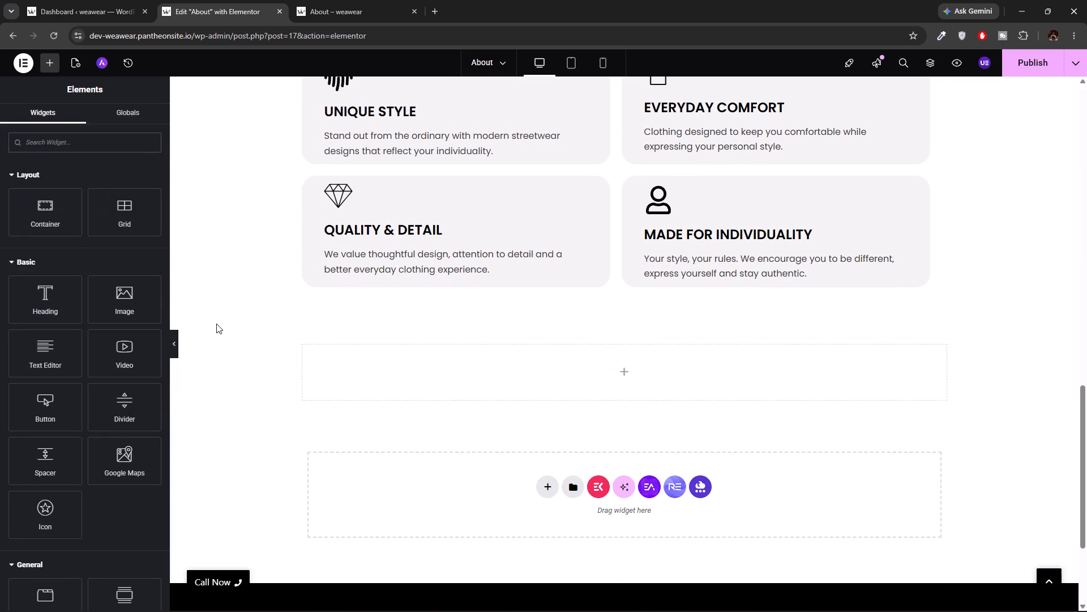
# Add a Text Editor widget to the empty container above the feature cards.
pyautogui.scroll(5, 316, 298)
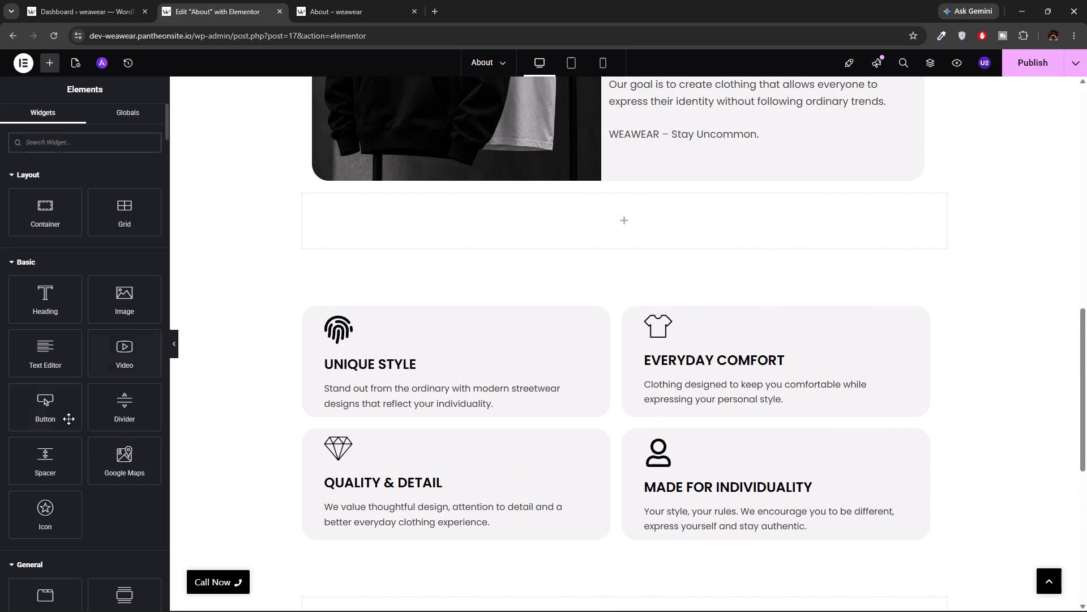
pyautogui.moveTo(43, 351); pyautogui.dragTo(401, 248)
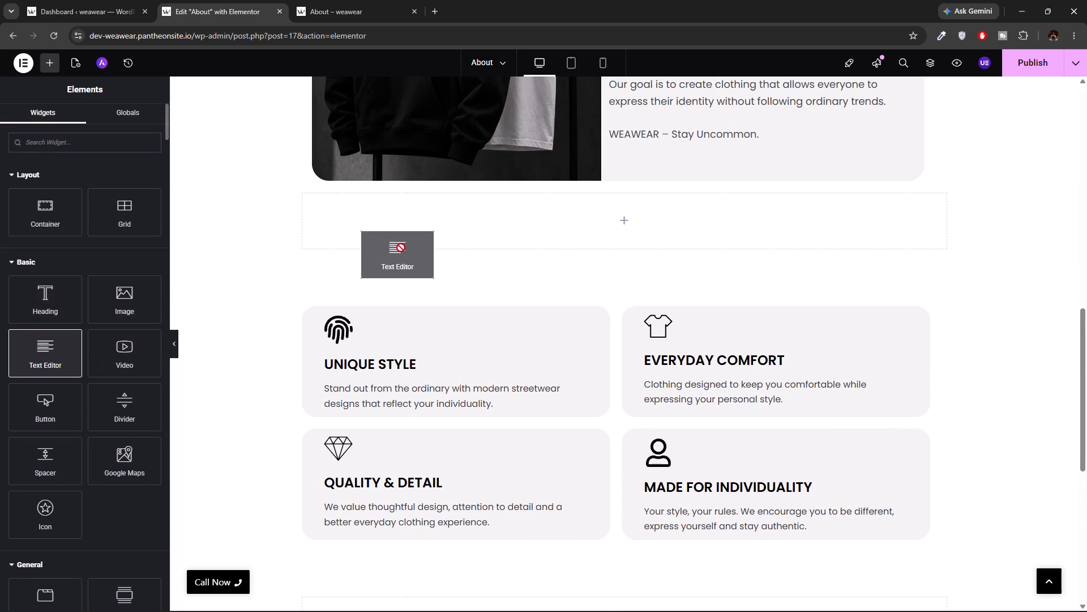
pyautogui.moveTo(401, 248); pyautogui.dragTo(421, 232)
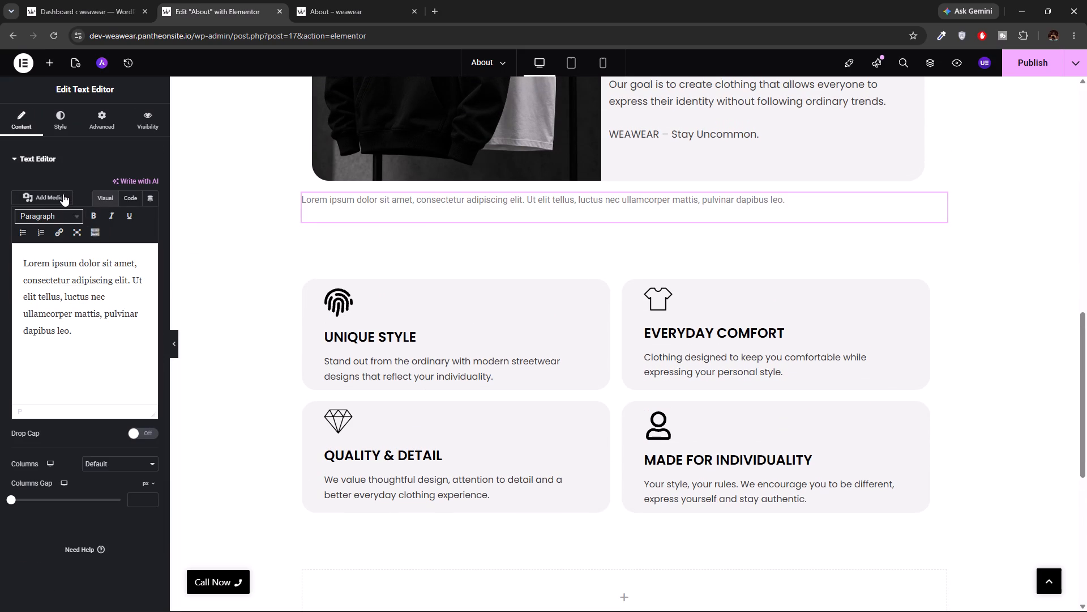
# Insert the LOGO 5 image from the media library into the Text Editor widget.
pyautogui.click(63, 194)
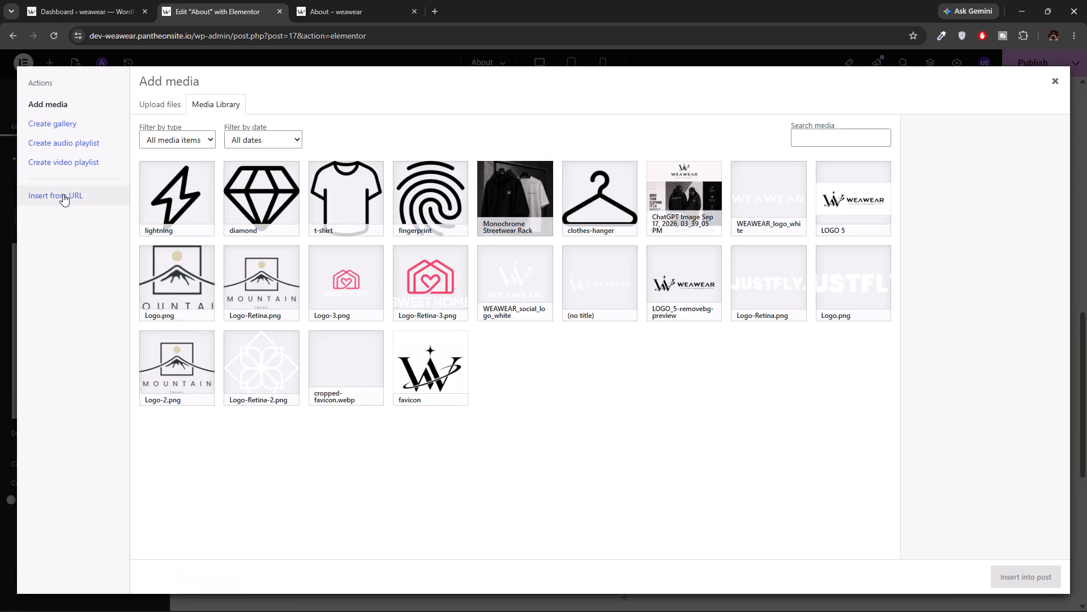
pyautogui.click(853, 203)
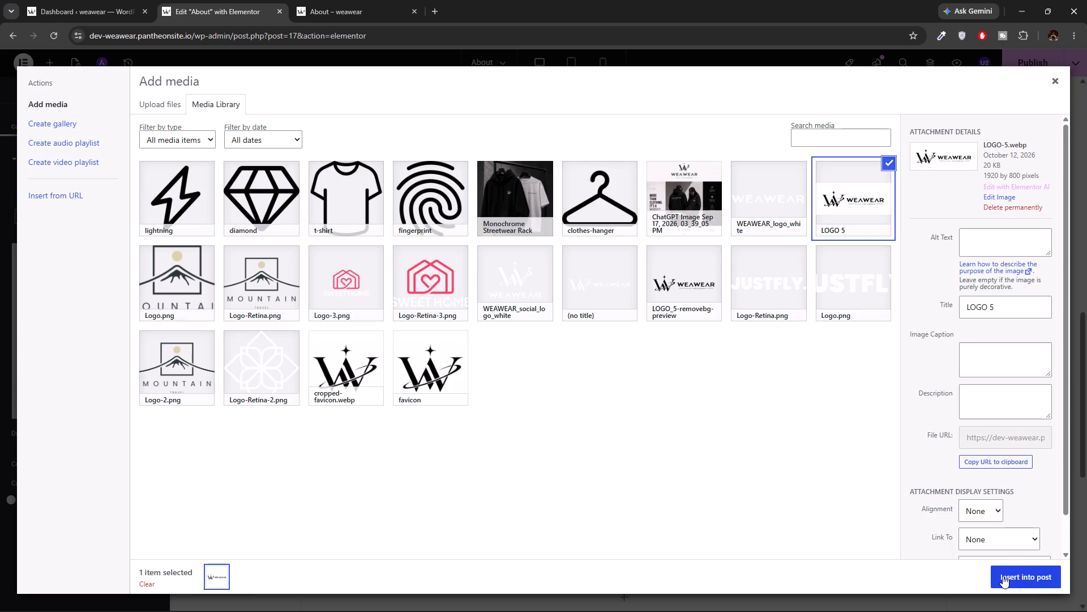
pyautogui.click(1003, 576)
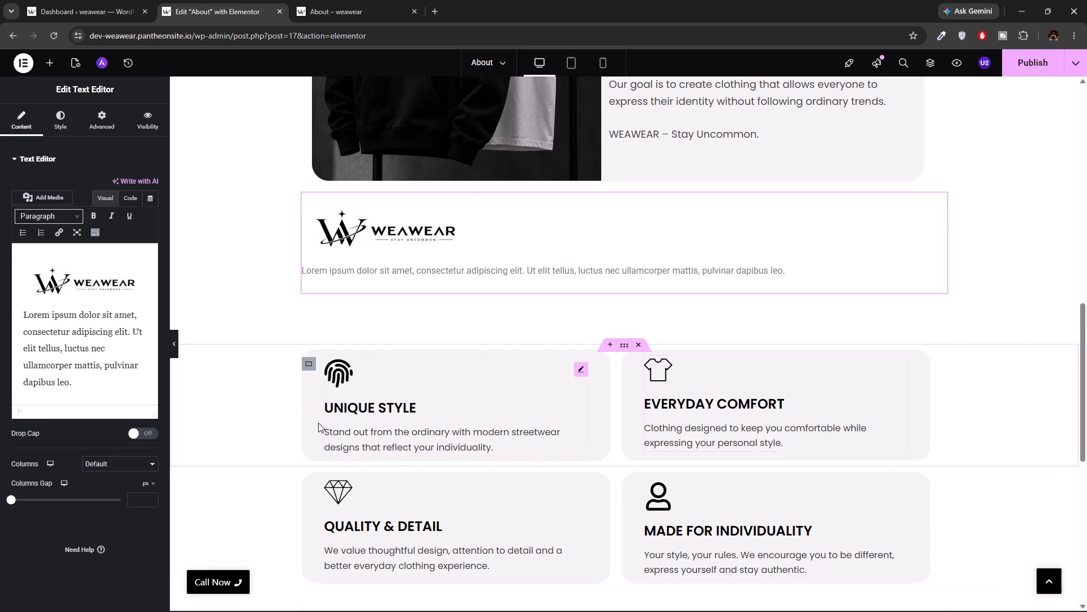
# Clear the logo and the placeholder text from the Text Editor widget above the feature cards.
pyautogui.click(797, 276)
pyautogui.press('BackSpace')
pyautogui.press('BackSpace')
pyautogui.press('BackSpace')
pyautogui.press('BackSpace')
pyautogui.press('BackSpace')
pyautogui.press('BackSpace')
pyautogui.press('BackSpace')
pyautogui.press('BackSpace')
pyautogui.press('BackSpace')
pyautogui.press('BackSpace')
pyautogui.press('BackSpace')
pyautogui.press('BackSpace')
pyautogui.press('BackSpace')
pyautogui.press('BackSpace')
pyautogui.press('BackSpace')
pyautogui.press('BackSpace')
pyautogui.press('BackSpace')
pyautogui.press('BackSpace')
pyautogui.press('BackSpace')
pyautogui.press('BackSpace')
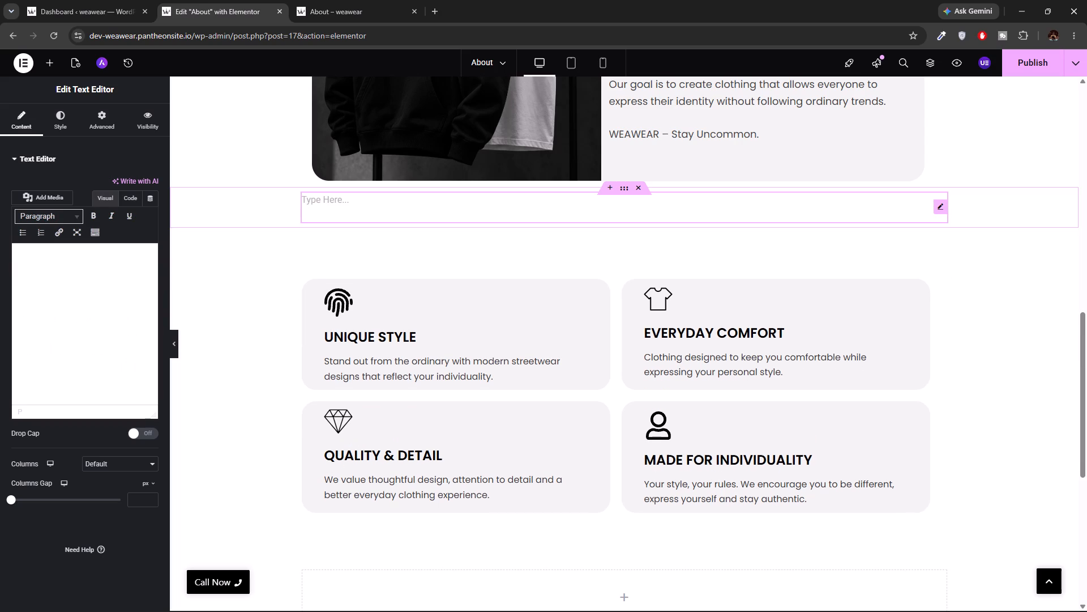
# Open the media library for the empty Text Editor widget.
pyautogui.click(33, 195)
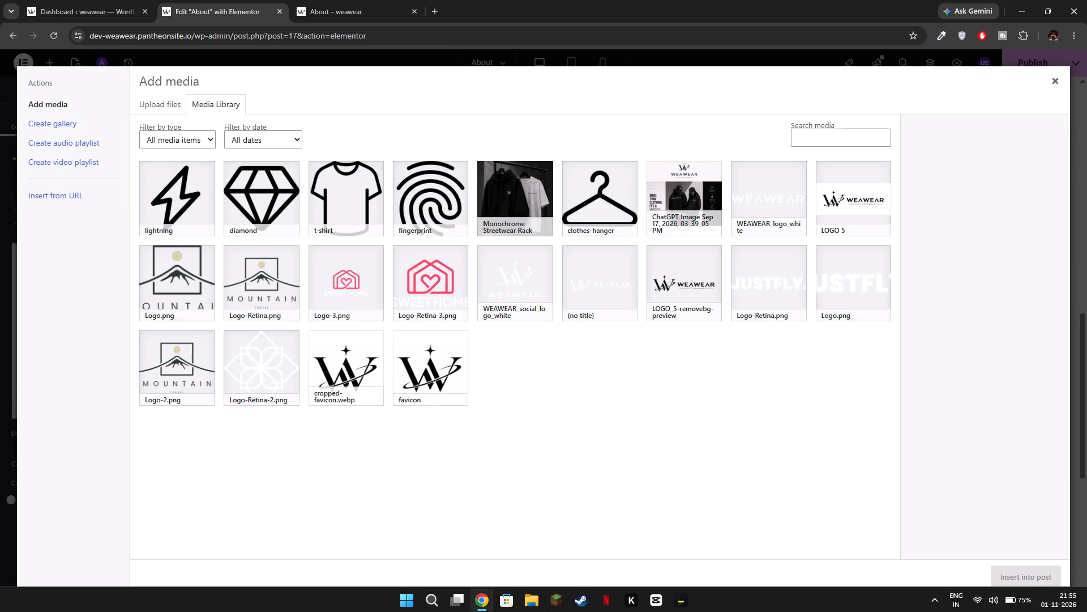
# Open Canva in a new tab, look through the logo pages of the MY BRAND project, and close the Canva tabs.
pyautogui.click(435, 5)
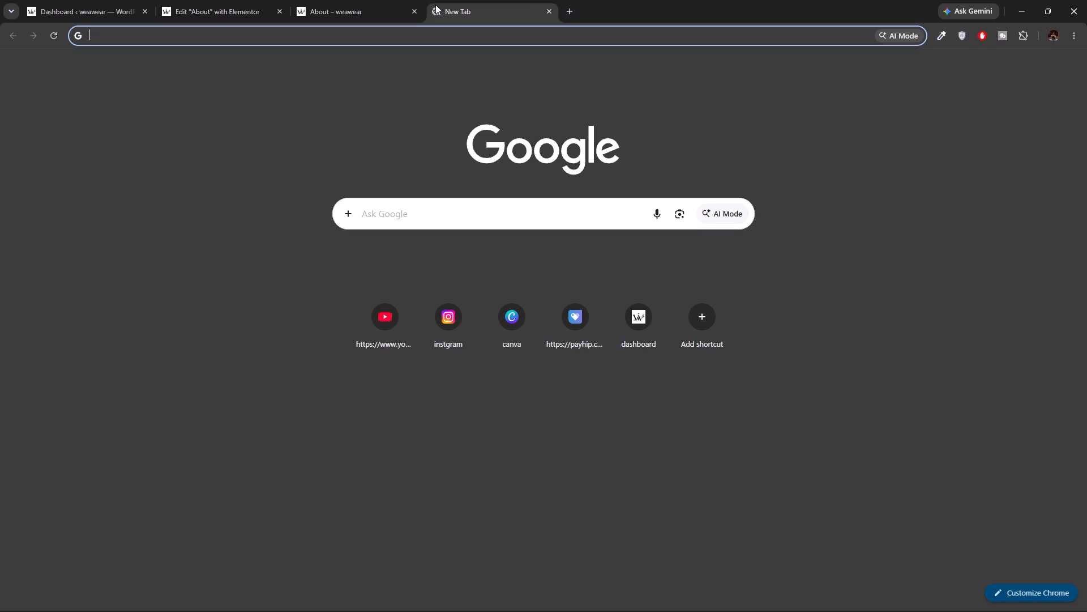
pyautogui.write('canva')
pyautogui.press('Return')
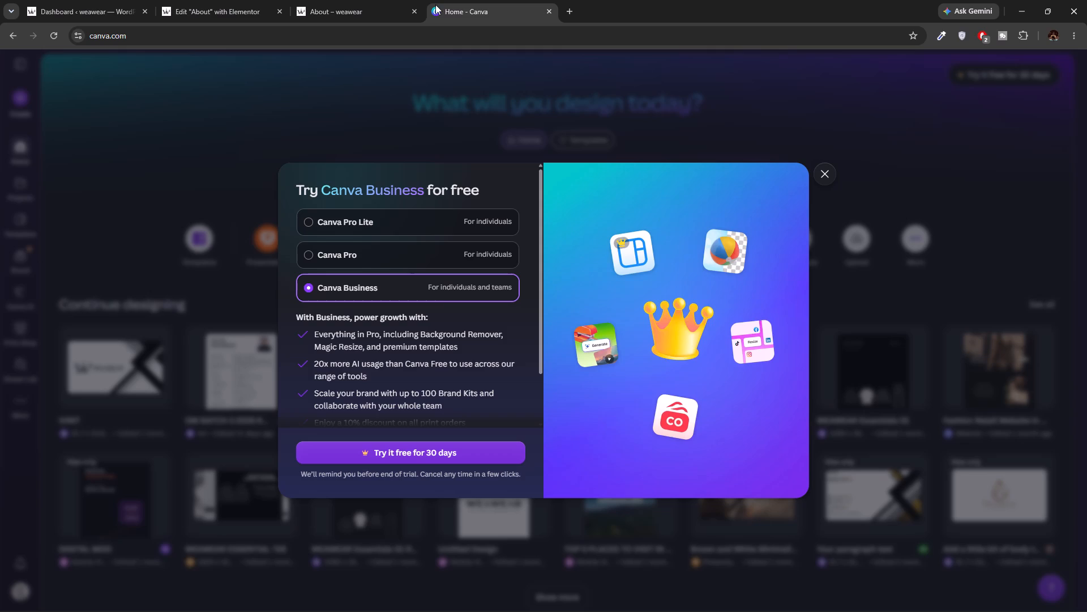
pyautogui.click(823, 183)
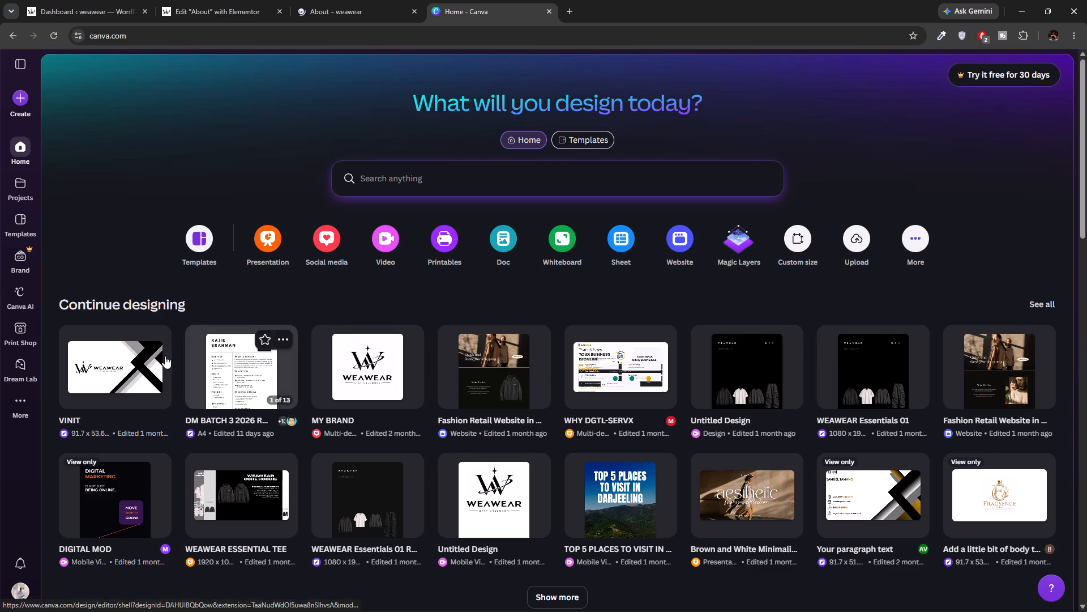
pyautogui.click(24, 177)
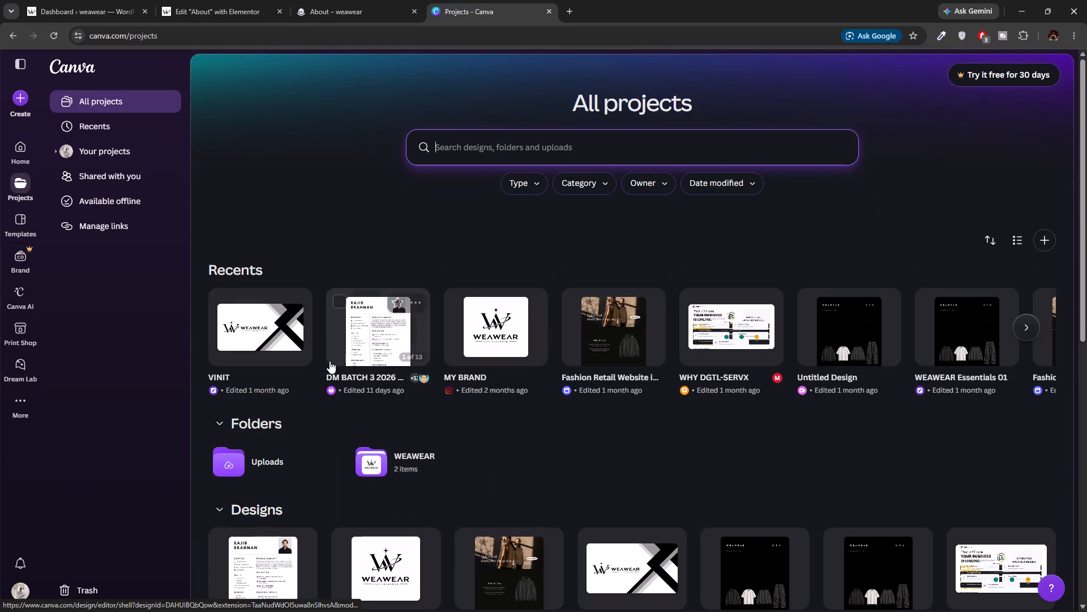
pyautogui.click(476, 339)
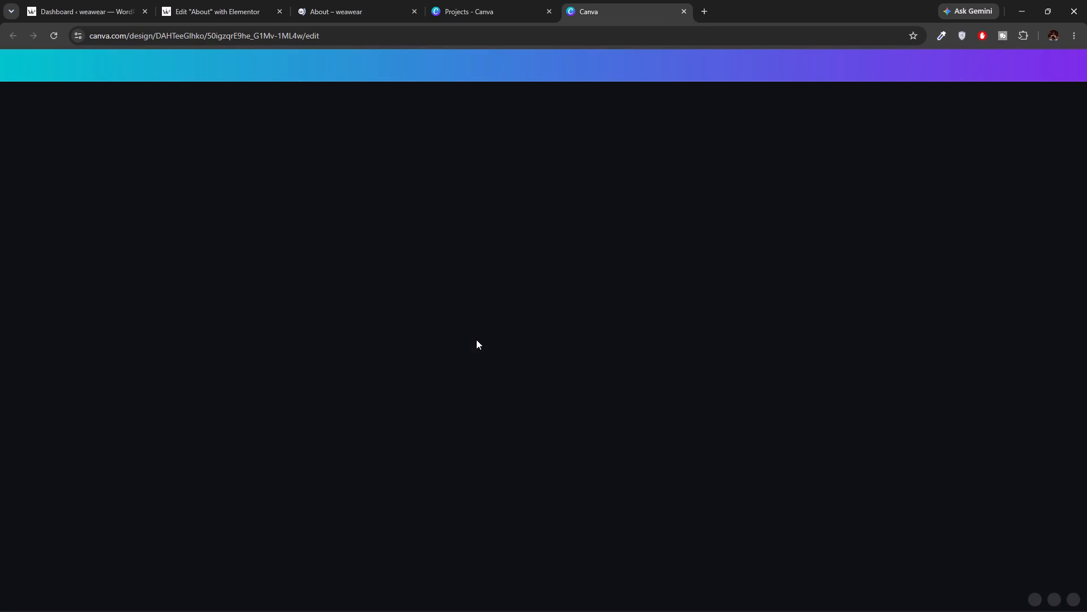
pyautogui.scroll(-1, 476, 339)
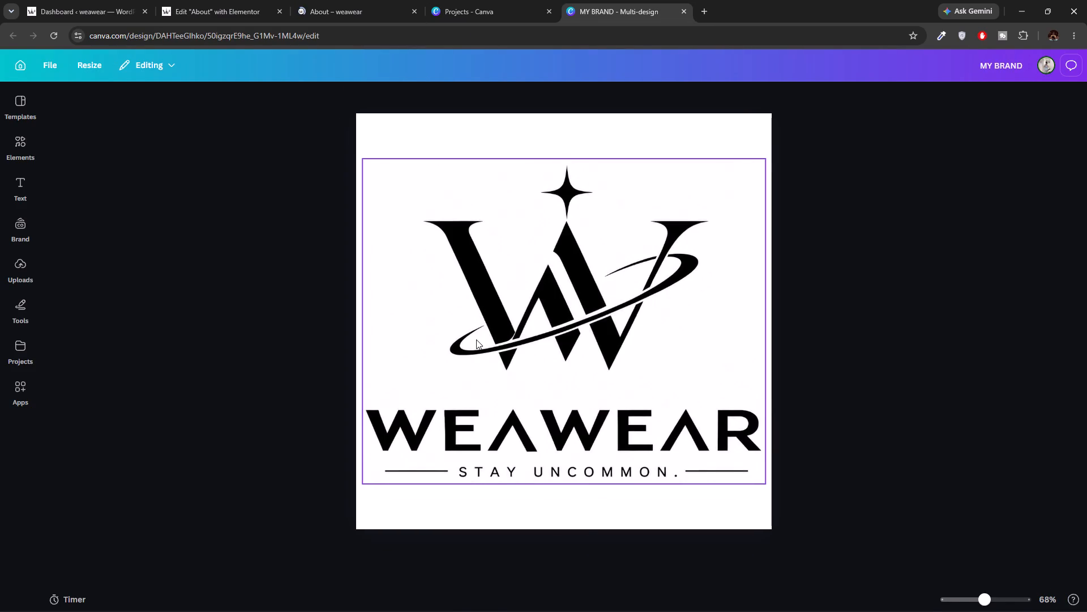
pyautogui.scroll(-2, 476, 339)
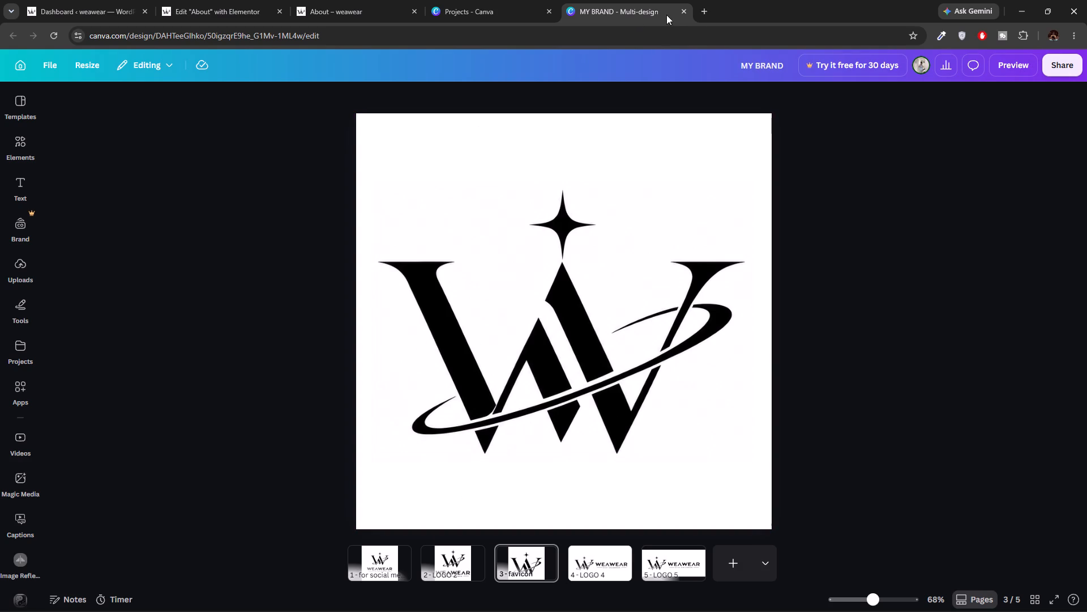
pyautogui.click(681, 13)
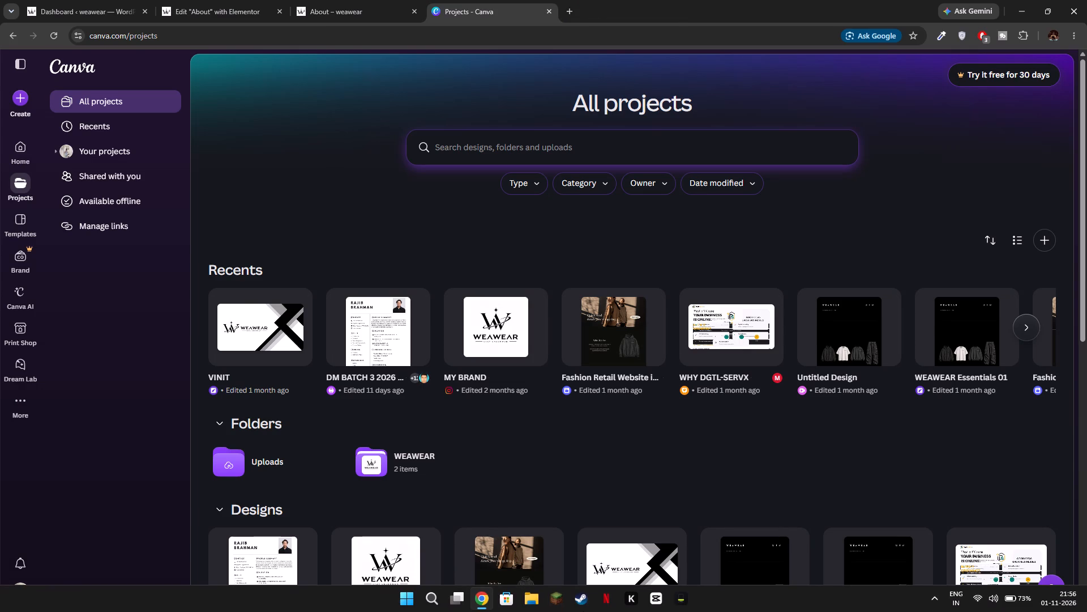
pyautogui.click(551, 12)
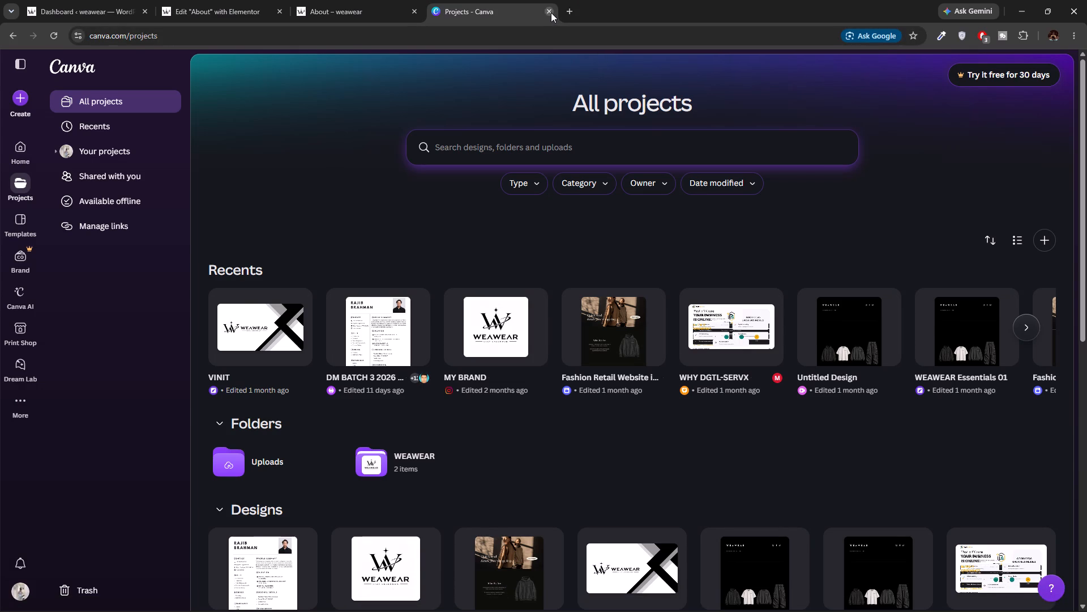
# Switch to the desktop app with the K logo.
pyautogui.click(628, 598)
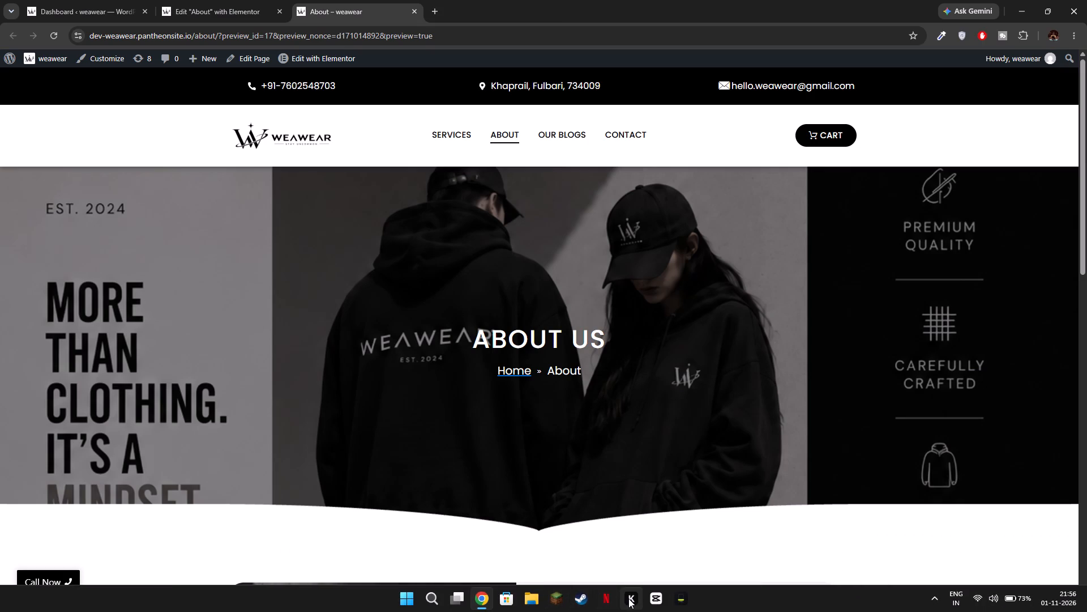
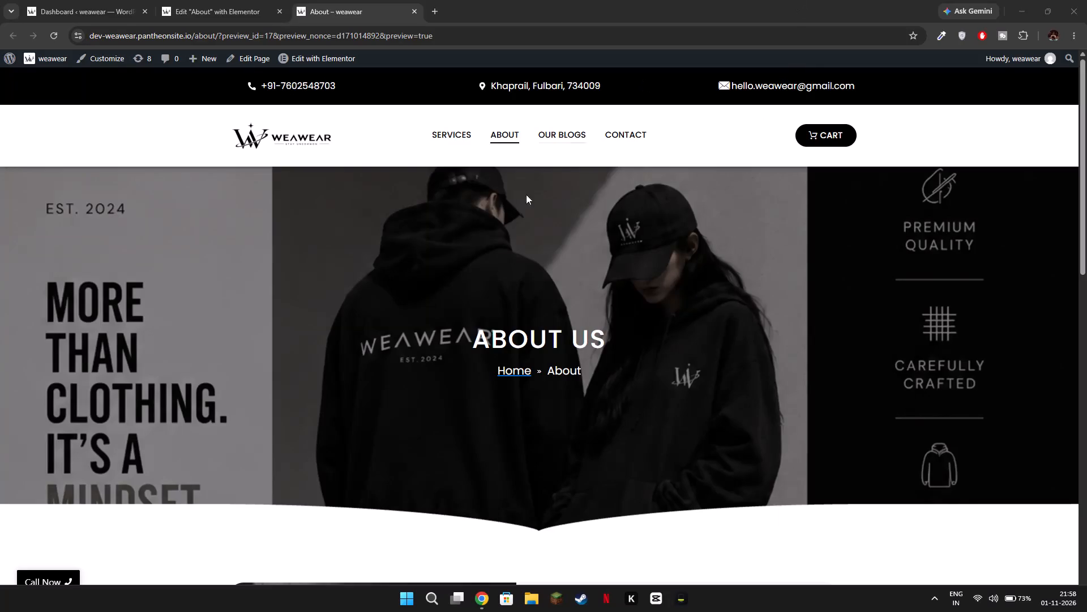
# Look over the About page preview down to the feature cards and return to the Elementor editor tab.
pyautogui.scroll(-5, 515, 220)
pyautogui.scroll(1, 515, 220)
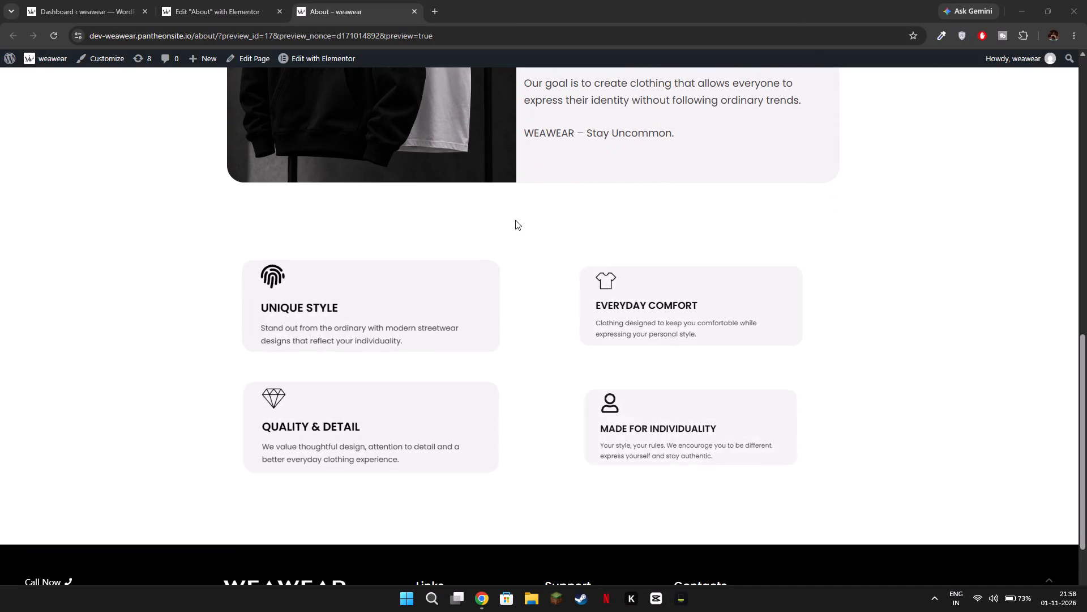
pyautogui.scroll(1, 515, 220)
pyautogui.scroll(-8, 515, 220)
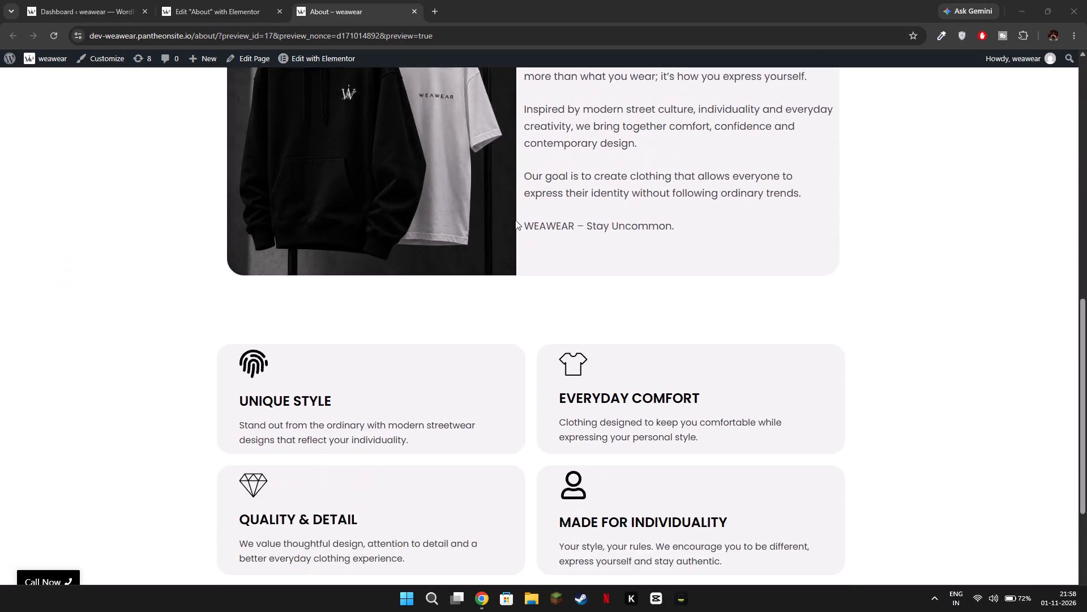
pyautogui.scroll(10, 515, 220)
pyautogui.click(193, 0)
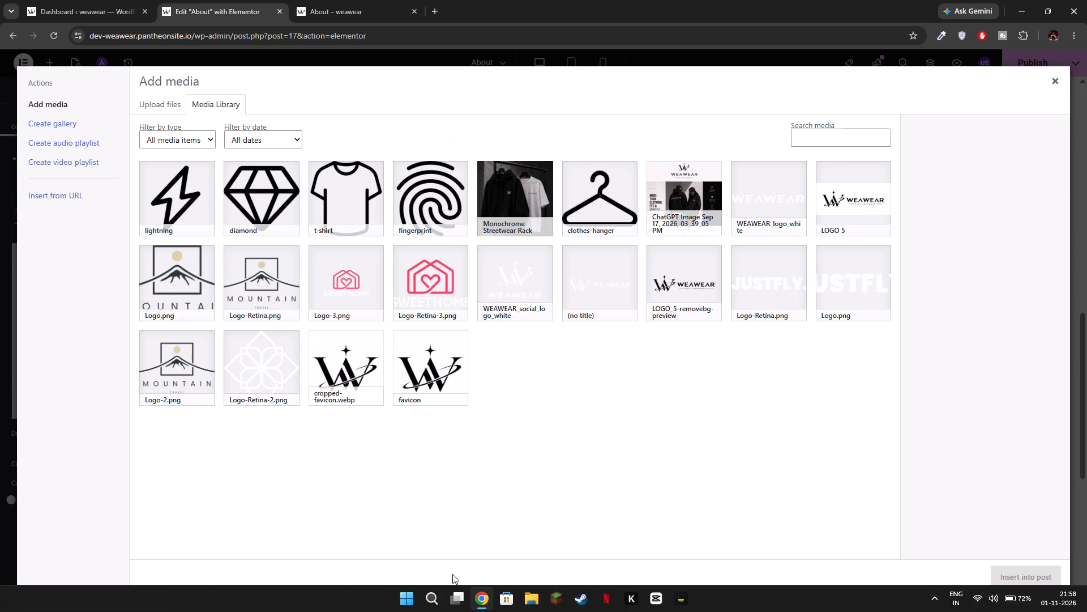
# Look through the Pictures subfolders Screenshots and Camera Roll and the Gallery in File Explorer for a usable logo image.
pyautogui.click(529, 600)
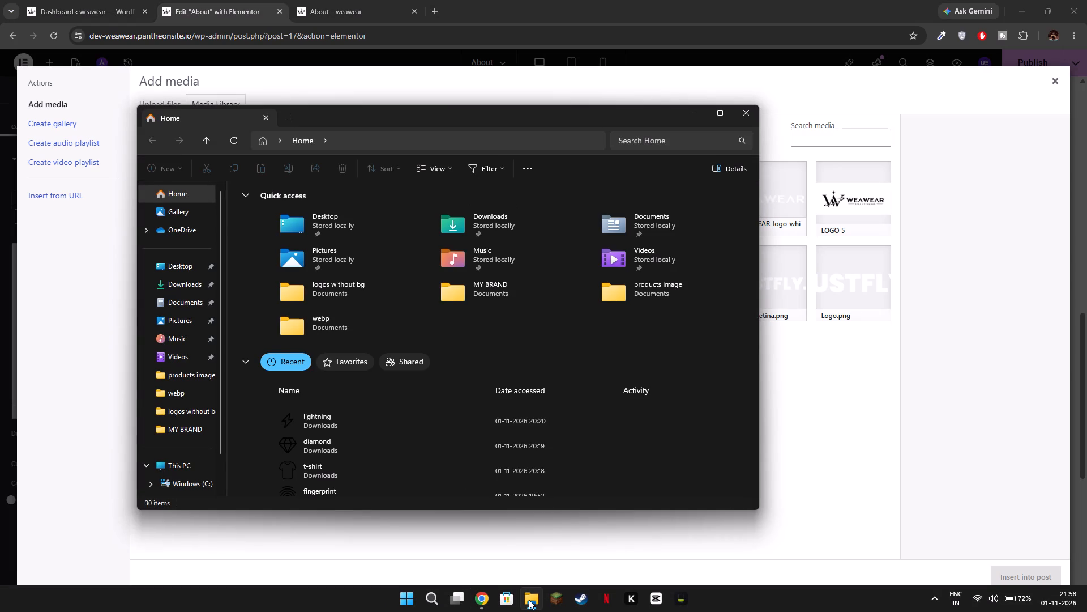
pyautogui.click(368, 258)
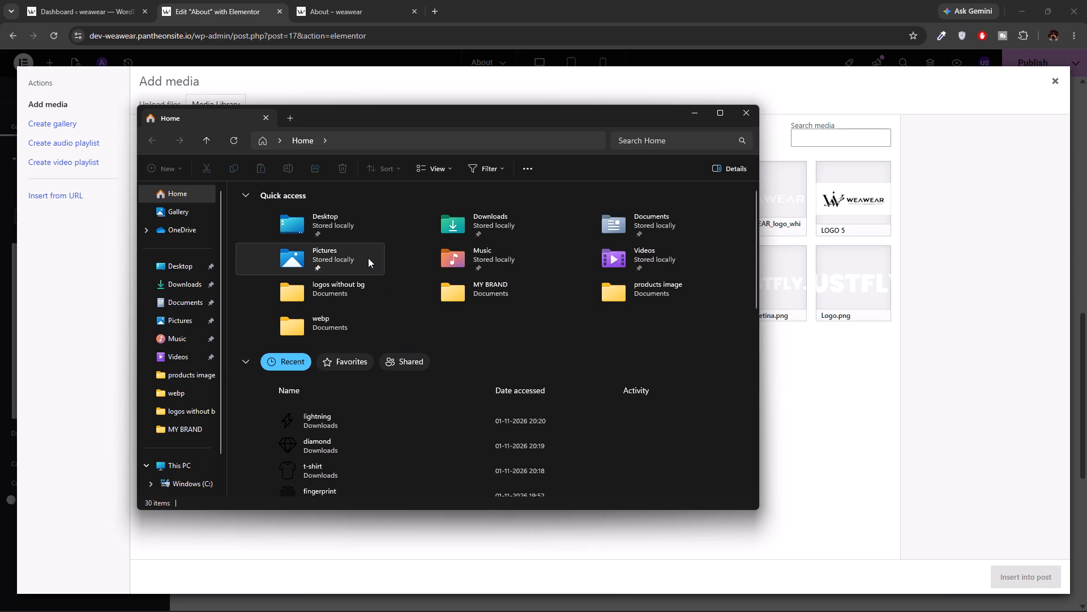
pyautogui.doubleClick(368, 258)
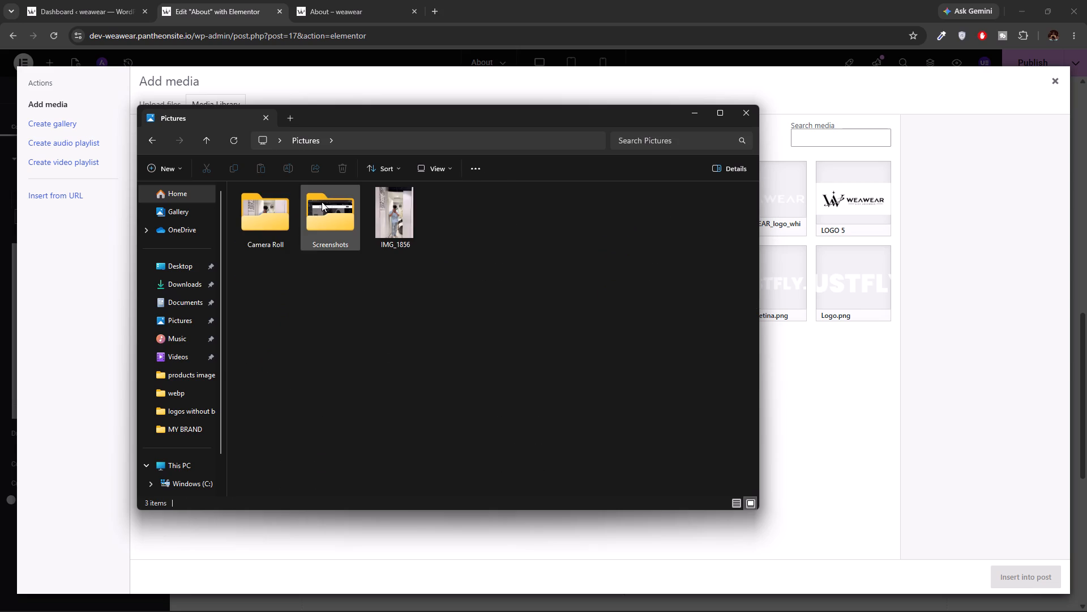
pyautogui.doubleClick(322, 202)
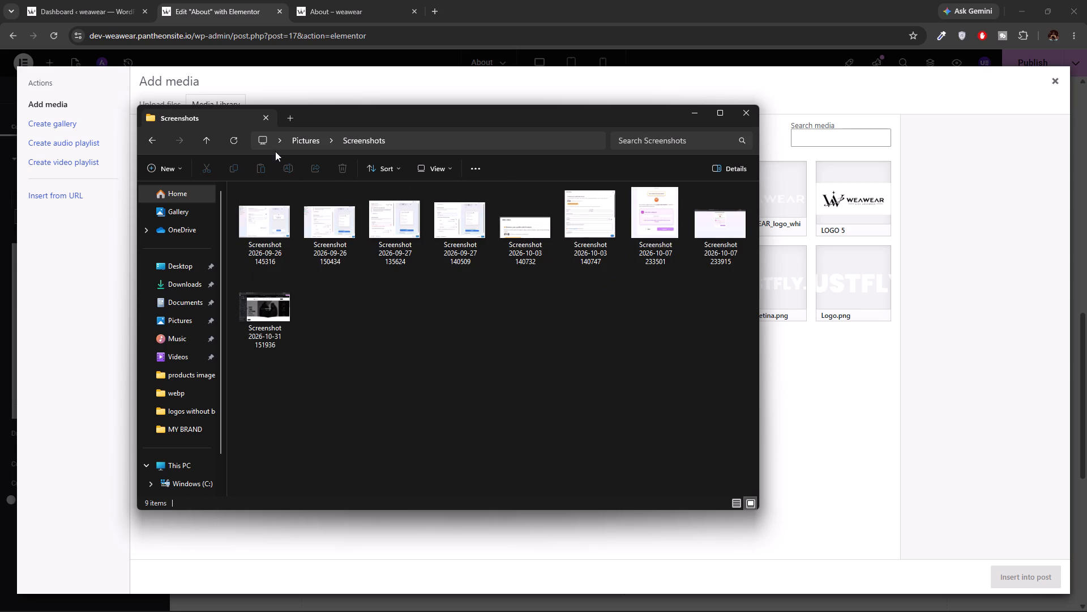
pyautogui.click(152, 141)
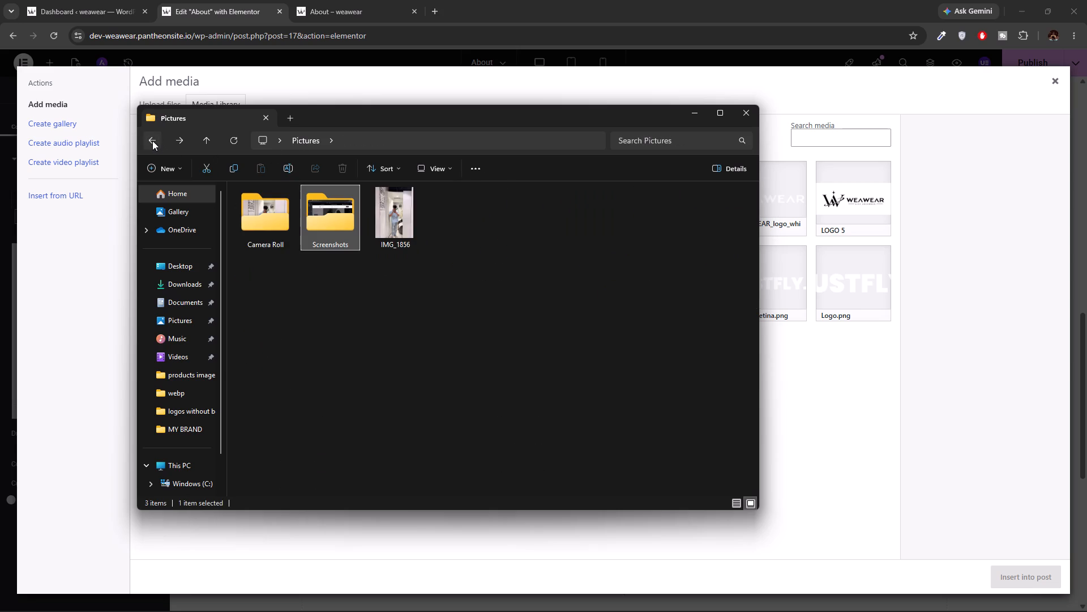
pyautogui.doubleClick(280, 212)
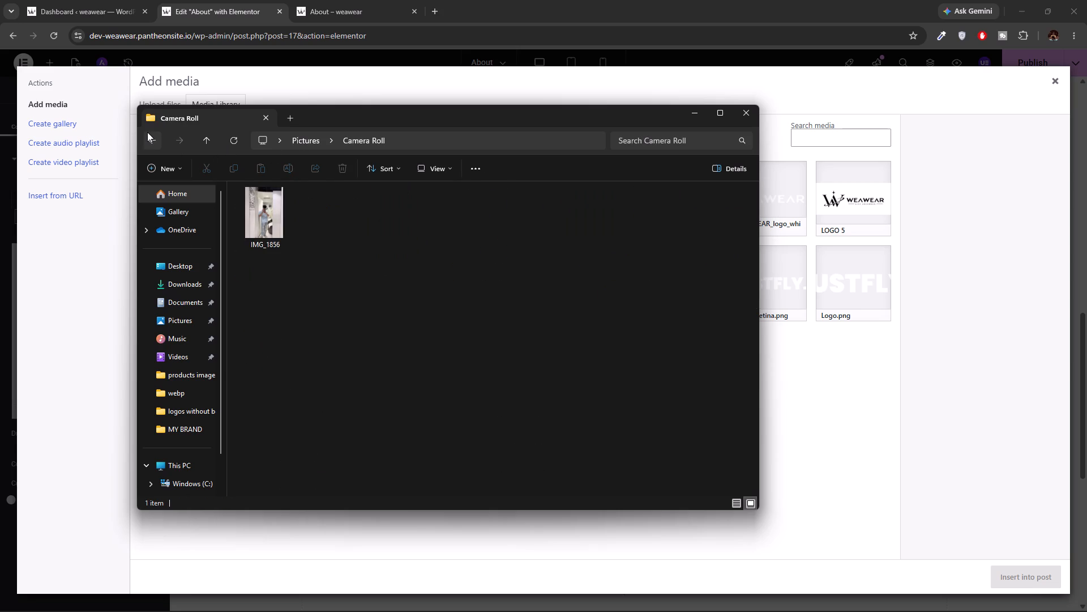
pyautogui.click(147, 134)
pyautogui.click(159, 209)
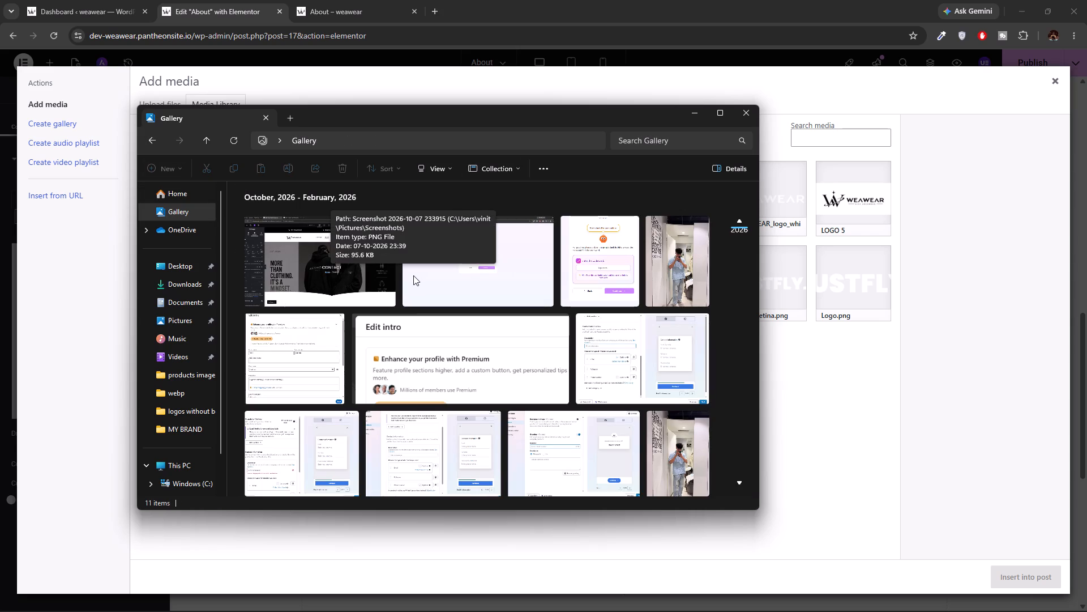
pyautogui.scroll(-5, 458, 372)
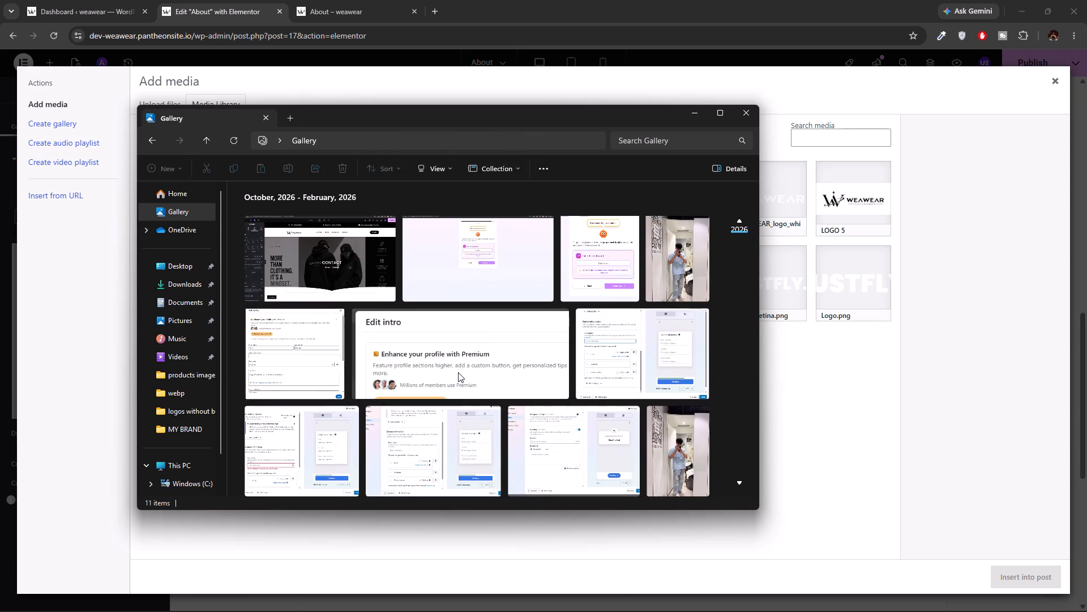
# Look through the whole Downloads folder for a usable WEAWEAR logo image.
pyautogui.click(177, 282)
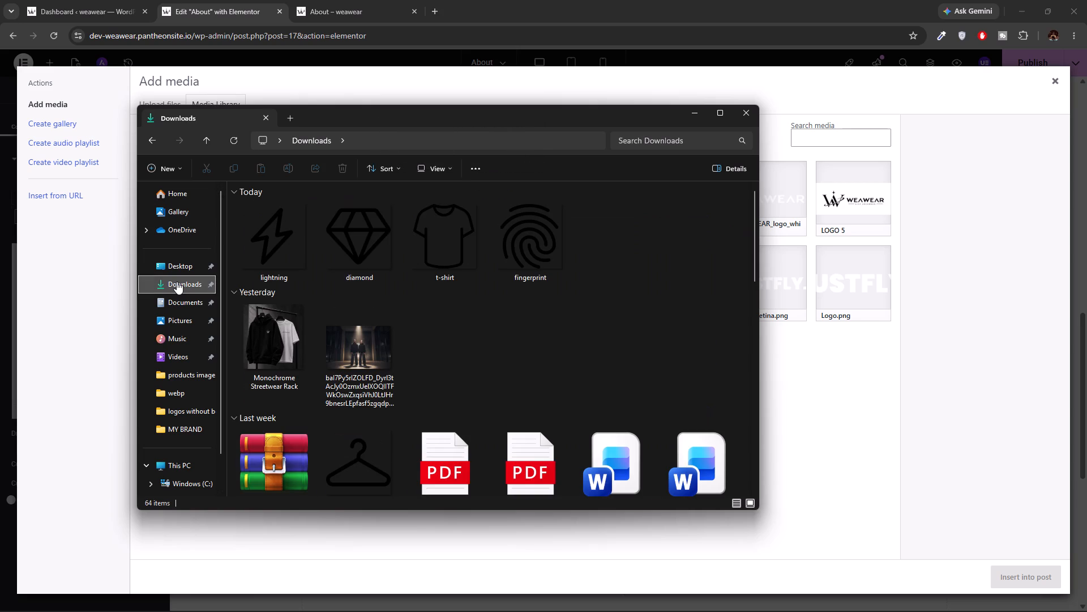
pyautogui.scroll(-6, 443, 324)
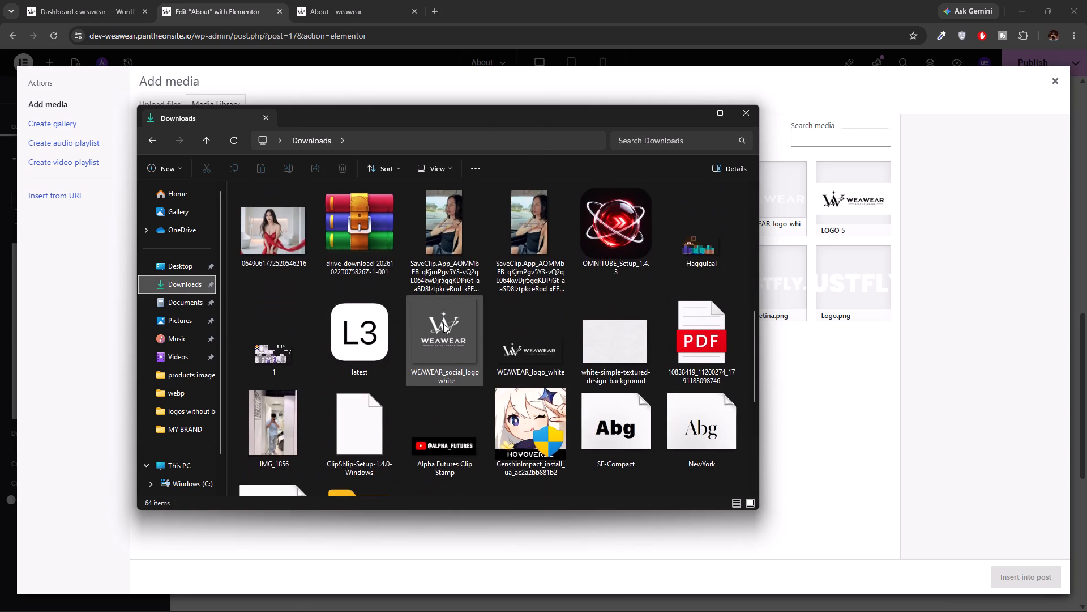
pyautogui.scroll(-6, 443, 324)
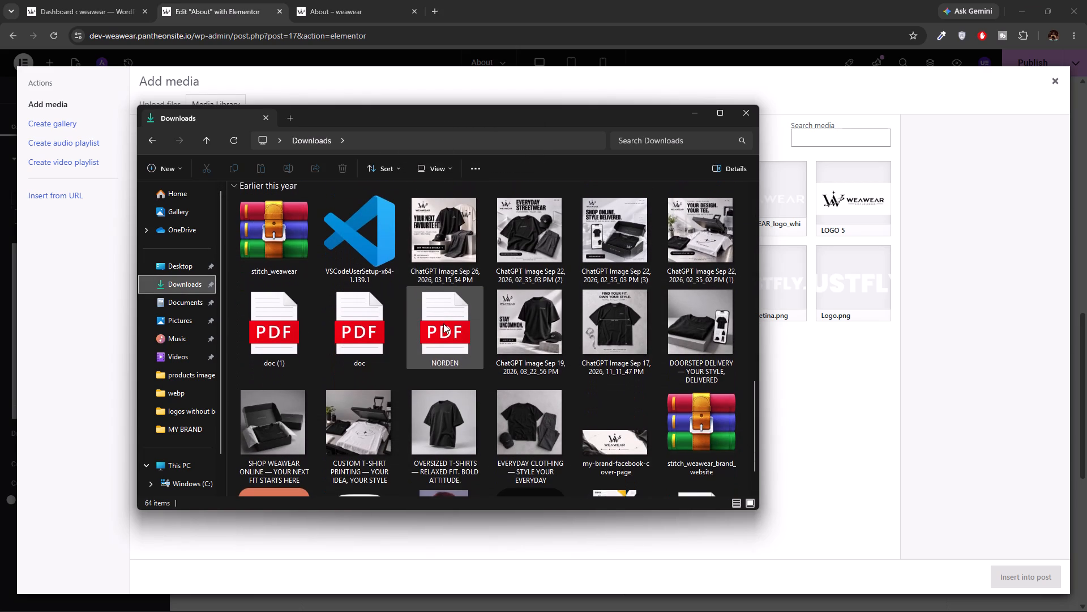
pyautogui.scroll(3, 443, 324)
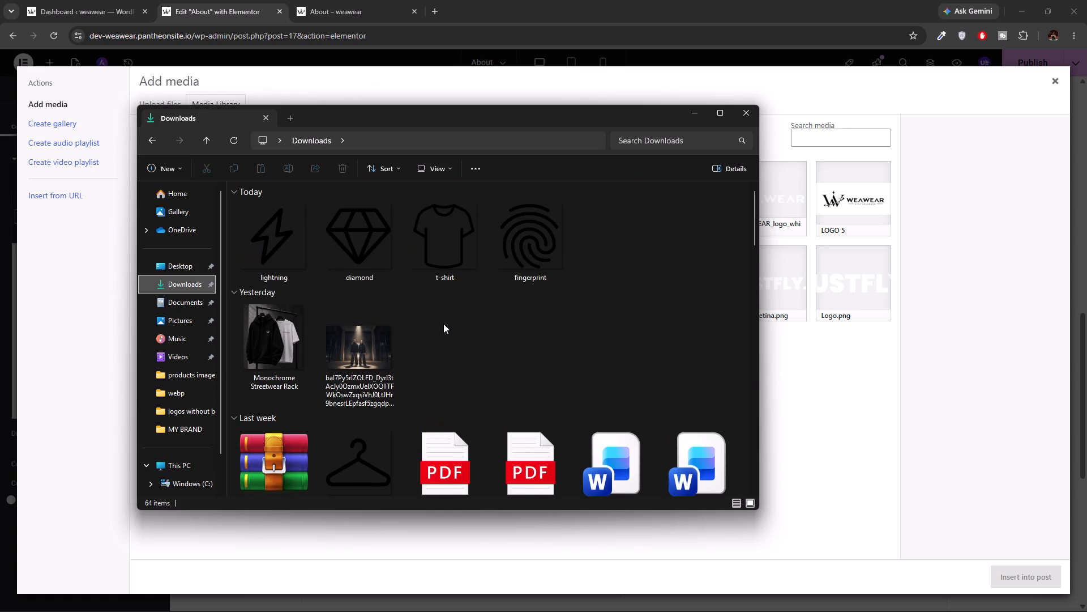
pyautogui.scroll(-11, 443, 324)
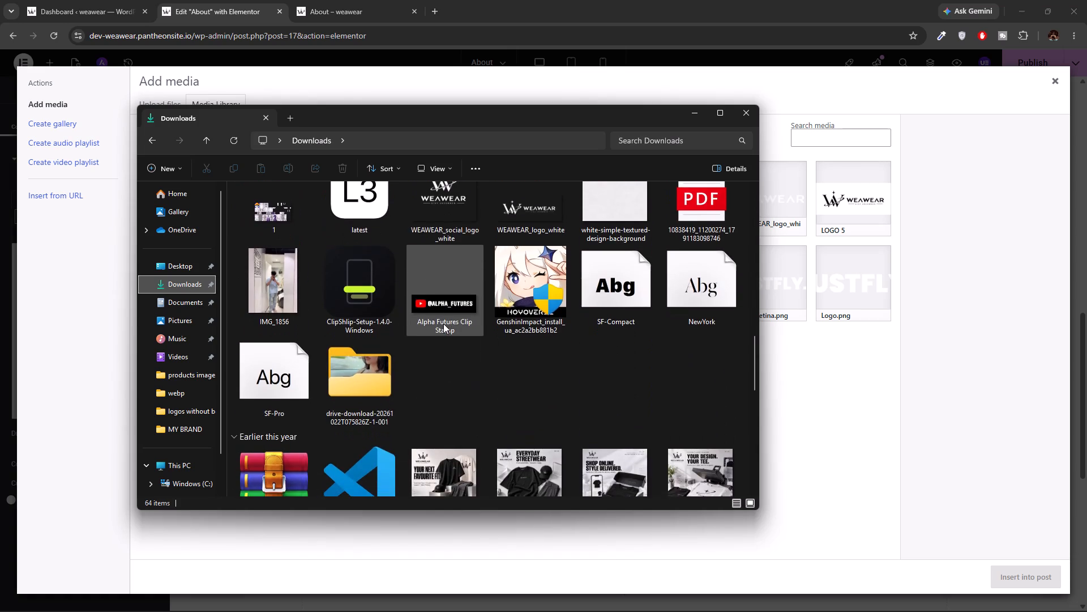
pyautogui.scroll(-6, 443, 324)
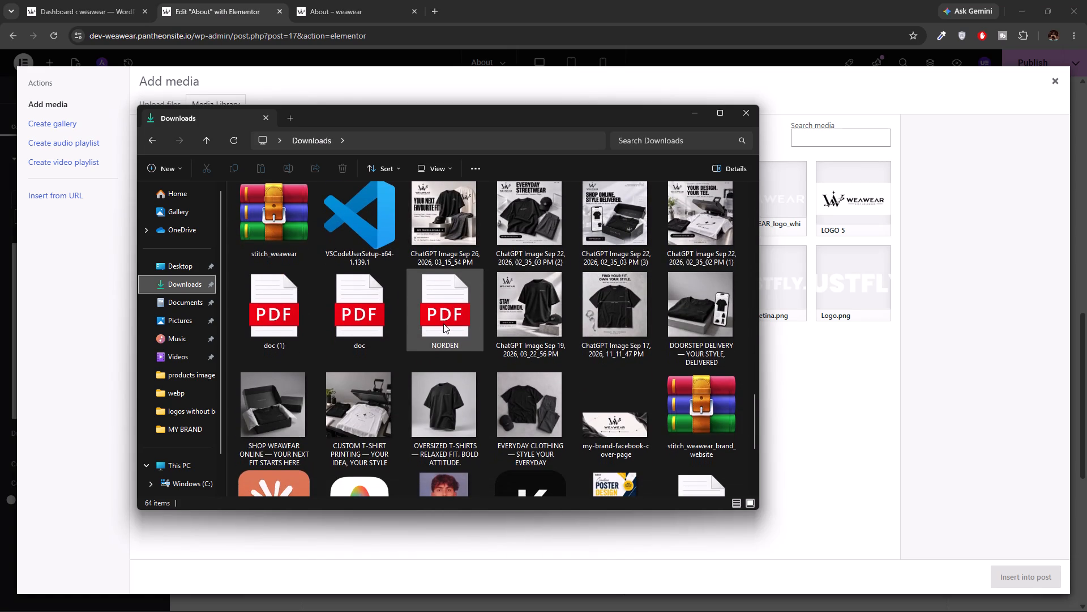
pyautogui.scroll(-2, 255, 309)
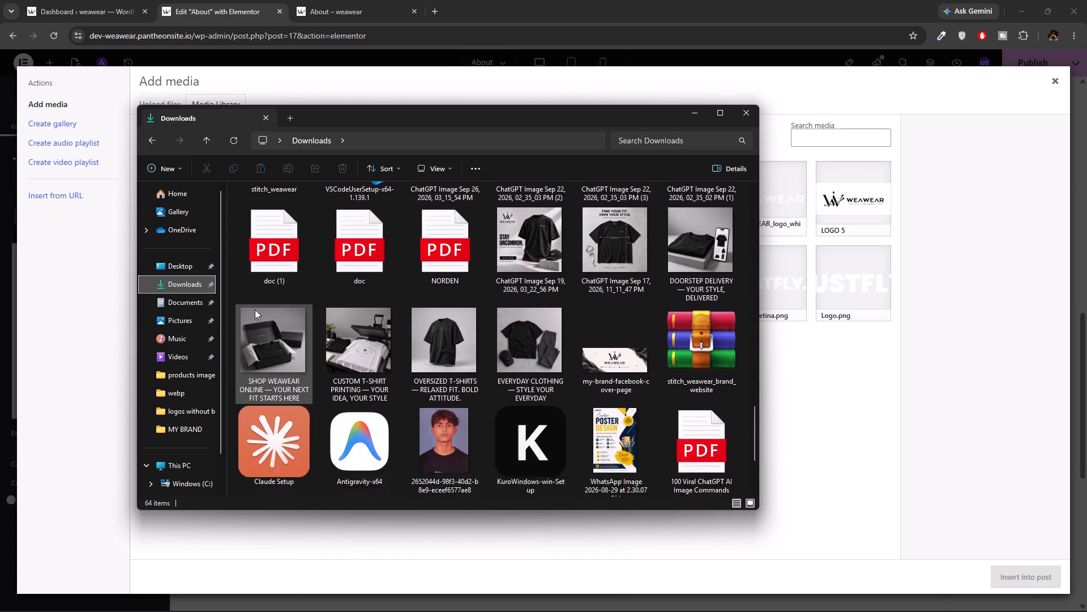
pyautogui.scroll(-6, 255, 309)
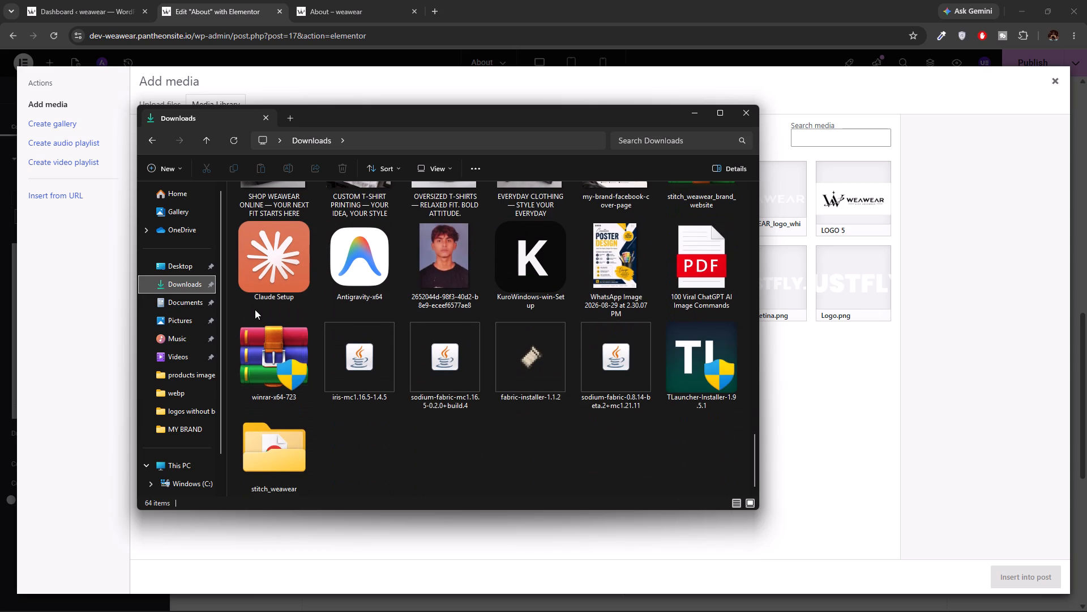
# Check the MY BRAND and logos without bg folders in Documents for a logo, and close File Explorer.
pyautogui.click(168, 299)
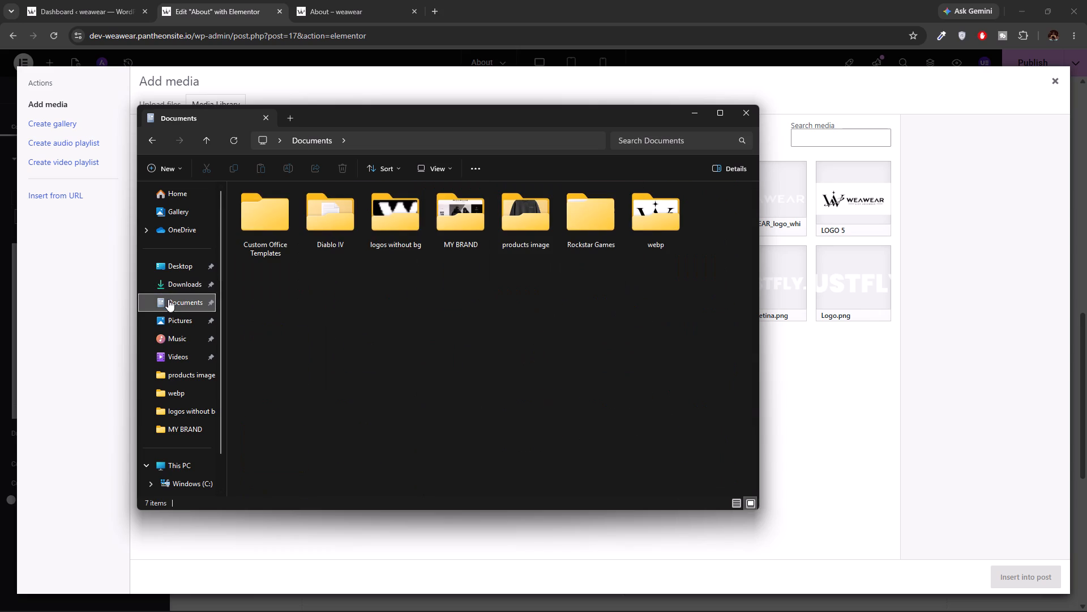
pyautogui.doubleClick(468, 215)
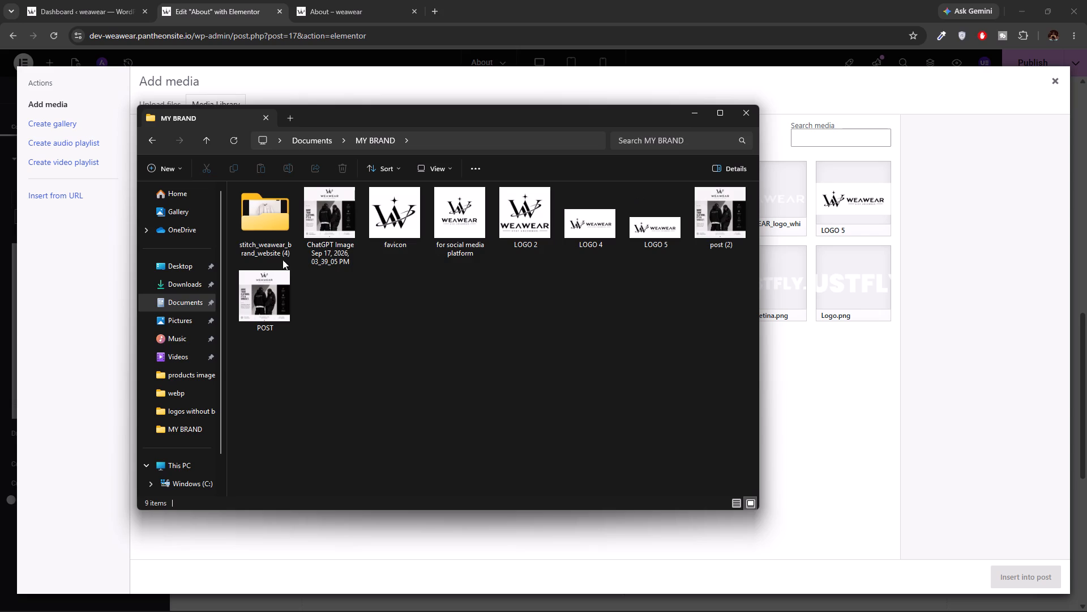
pyautogui.click(152, 142)
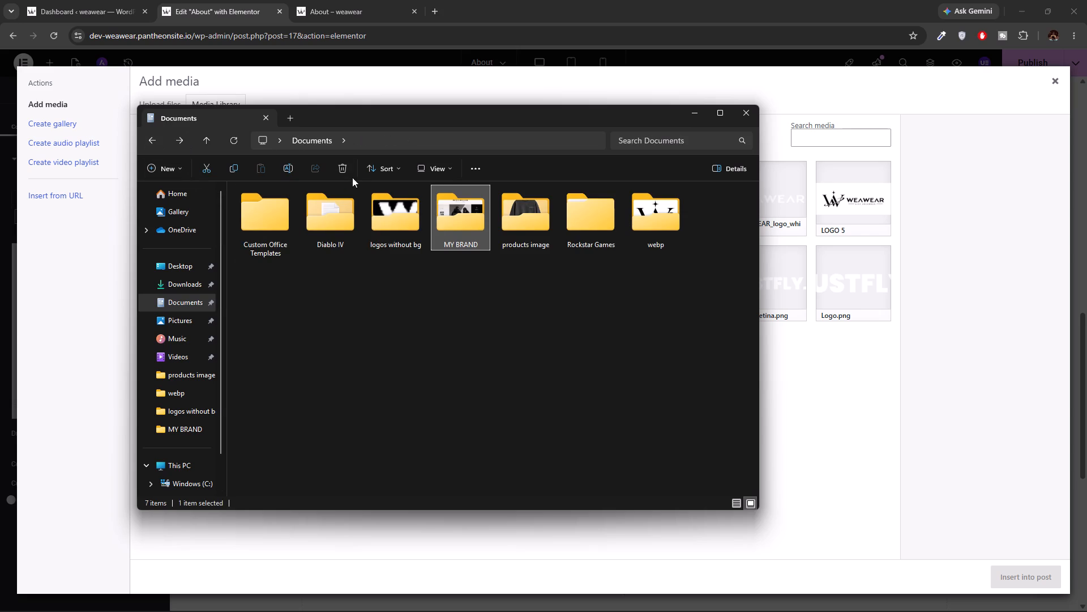
pyautogui.doubleClick(370, 217)
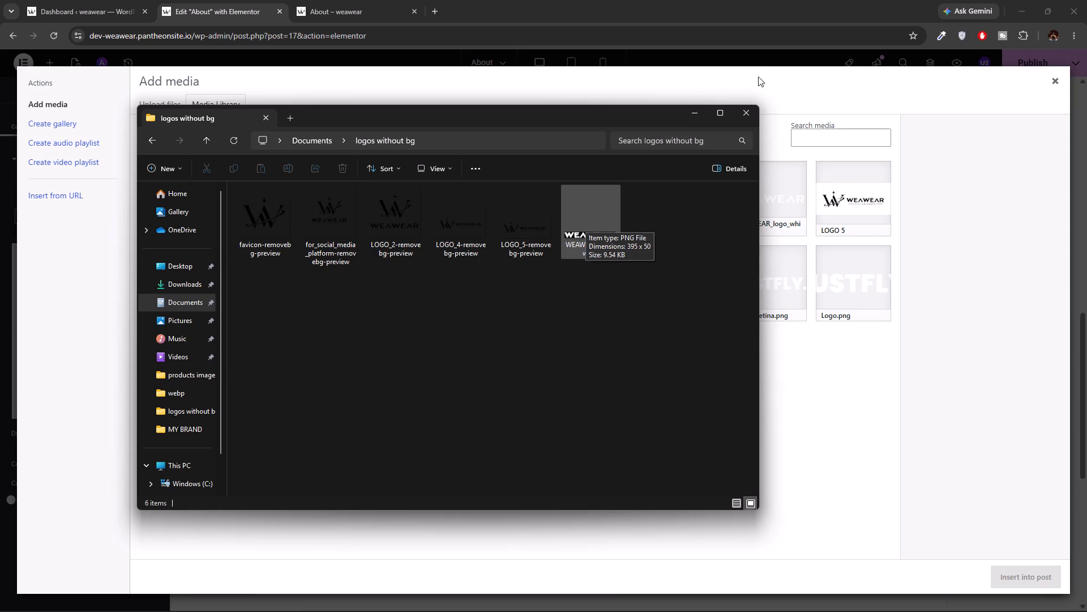
pyautogui.click(752, 108)
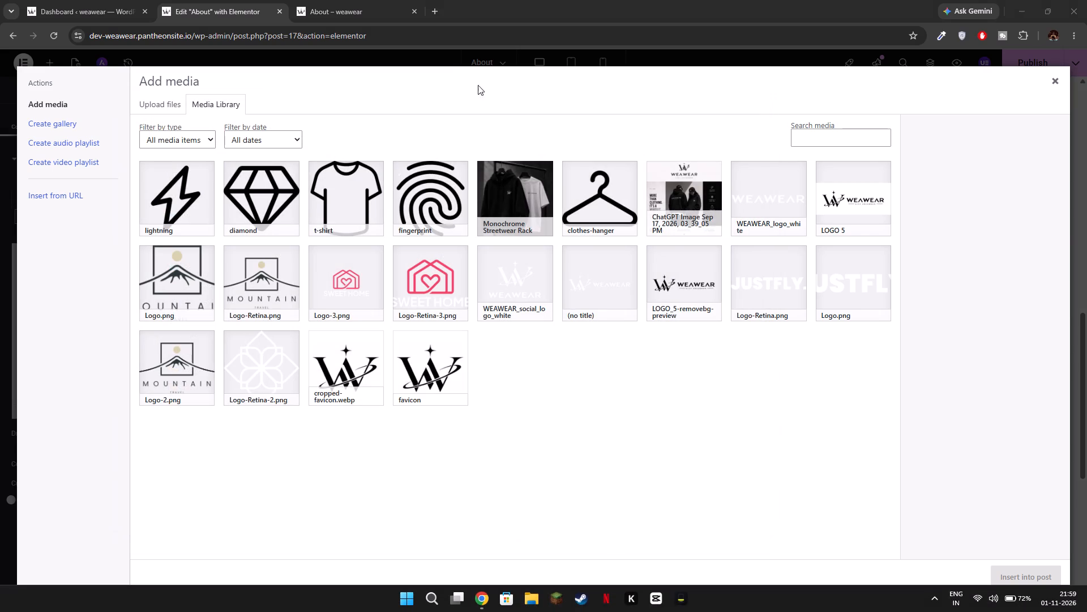
# From the media upload's file picker, open LOGO 5 in the Documents webp folder for editing in Photos.
pyautogui.click(147, 105)
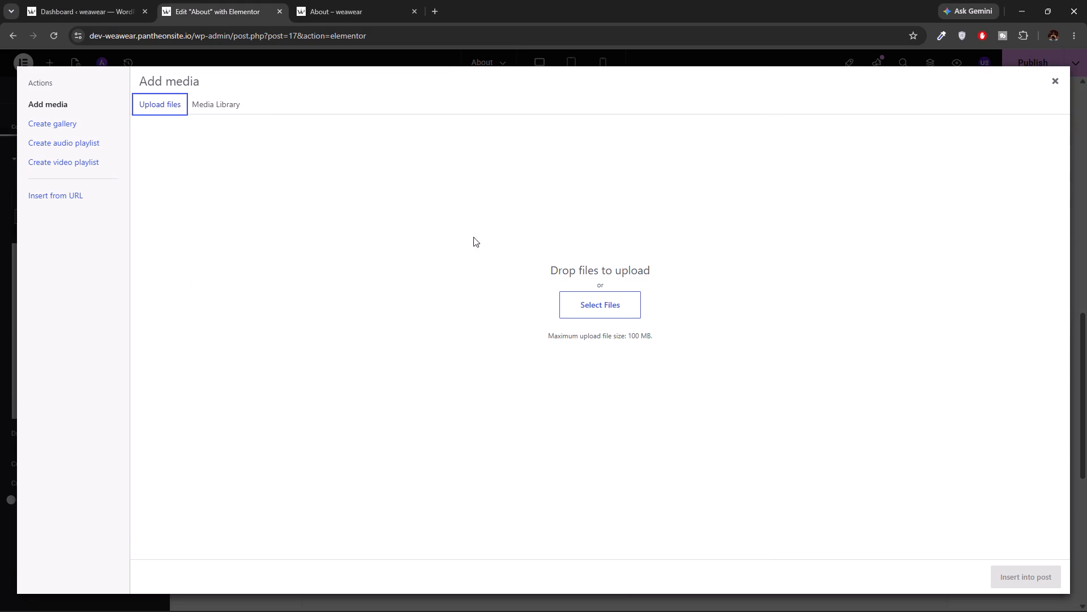
pyautogui.click(587, 300)
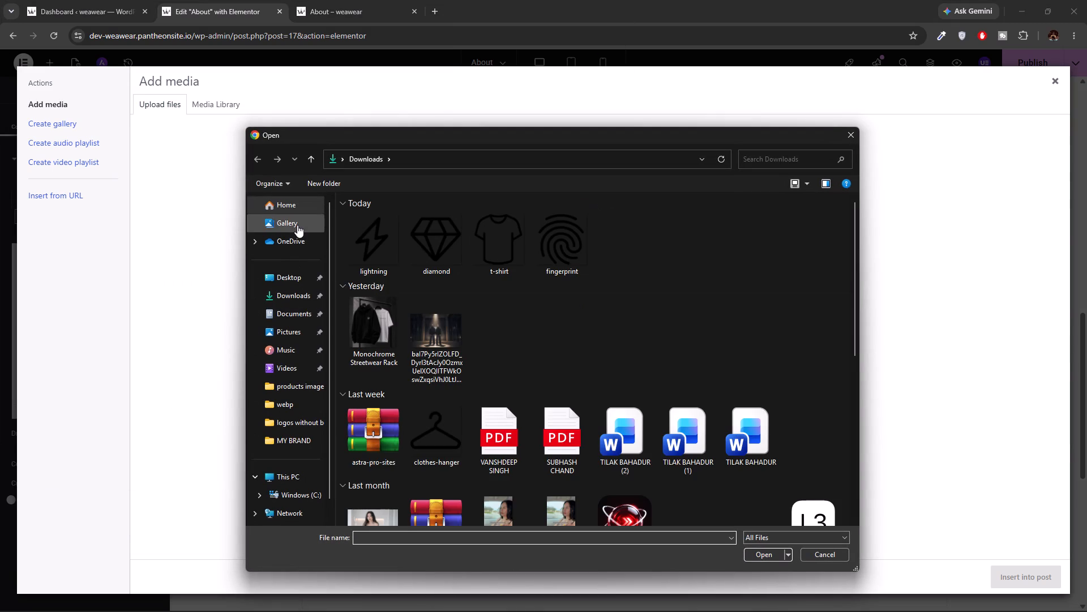
pyautogui.click(287, 314)
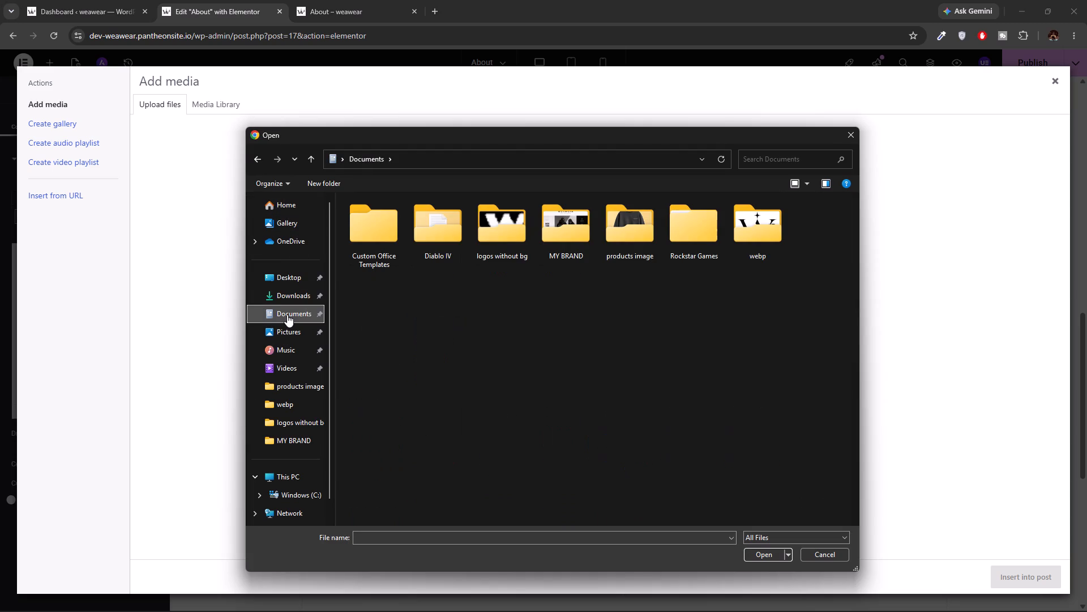
pyautogui.doubleClick(512, 237)
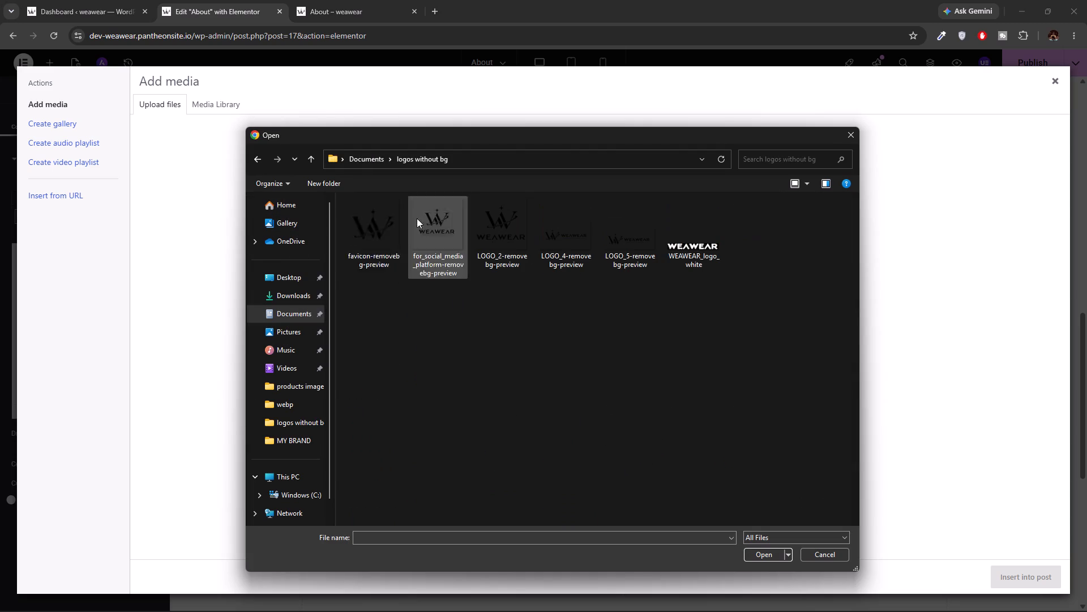
pyautogui.click(259, 161)
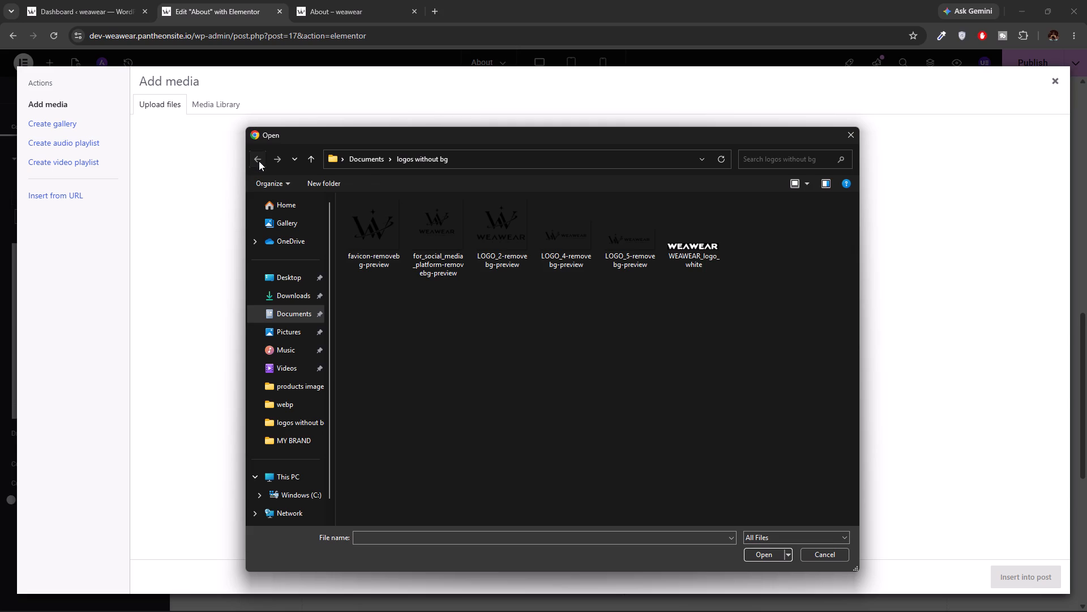
pyautogui.doubleClick(767, 228)
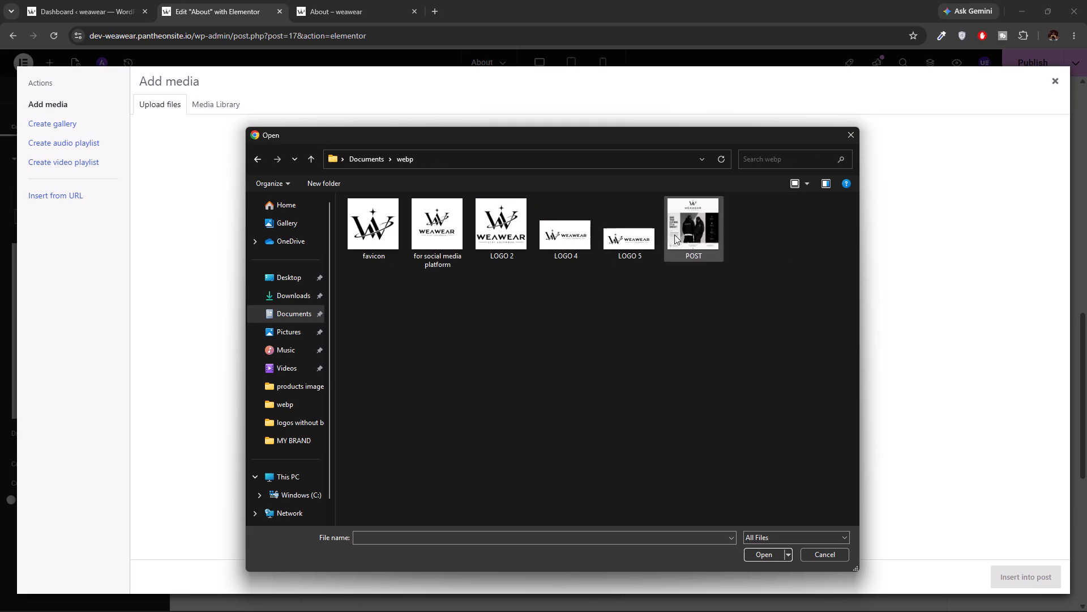
pyautogui.rightClick(620, 253)
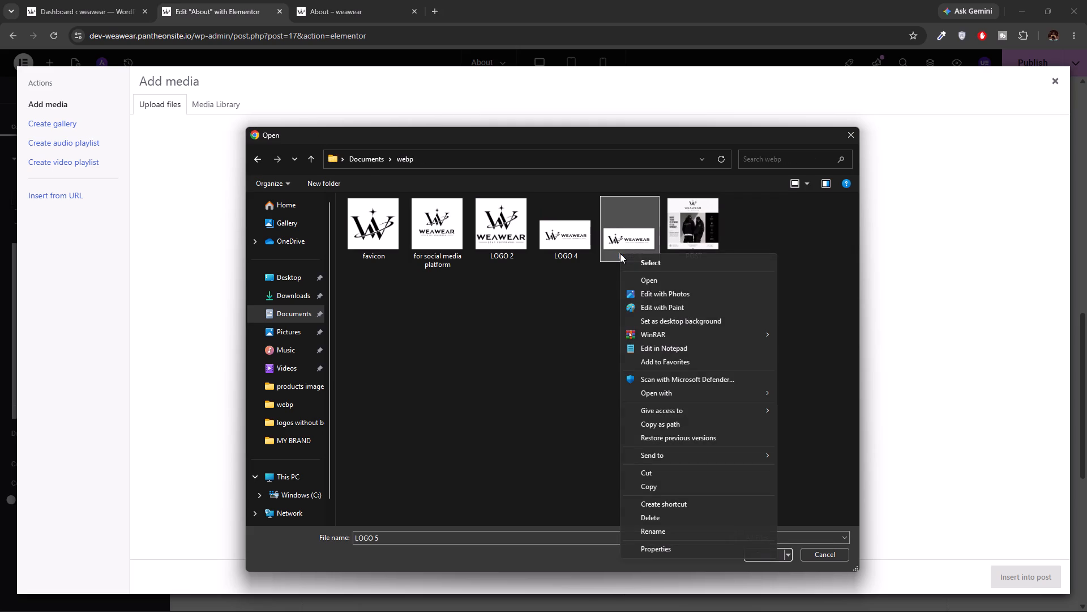
pyautogui.click(657, 295)
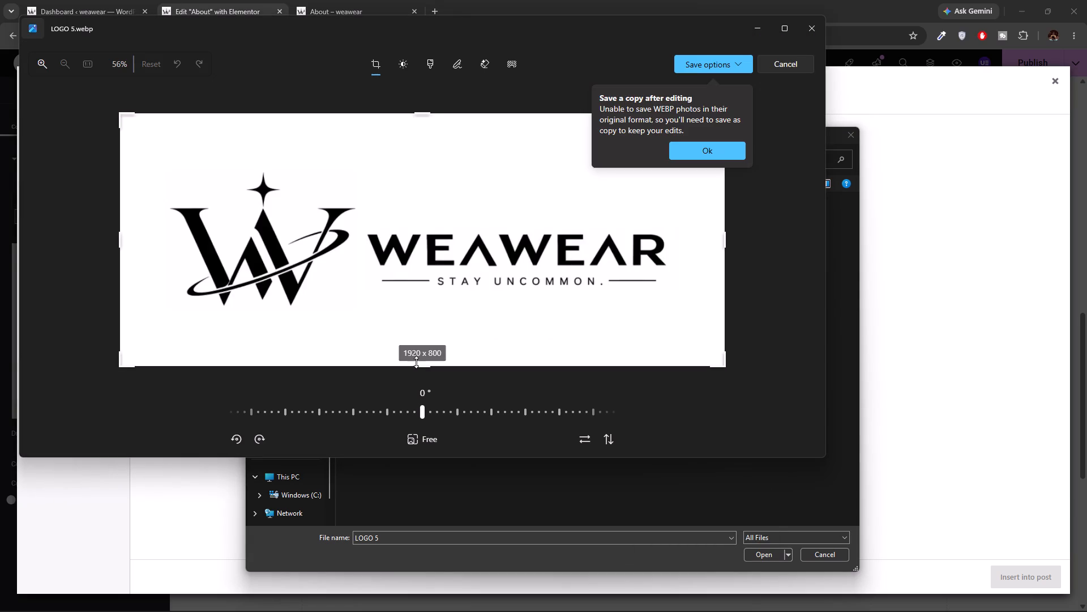
# Crop LOGO 5 to just the WEAWEAR wordmark, about 962 x 120 pixels, leaving out the emblem and tagline.
pyautogui.moveTo(417, 362); pyautogui.dragTo(426, 274)
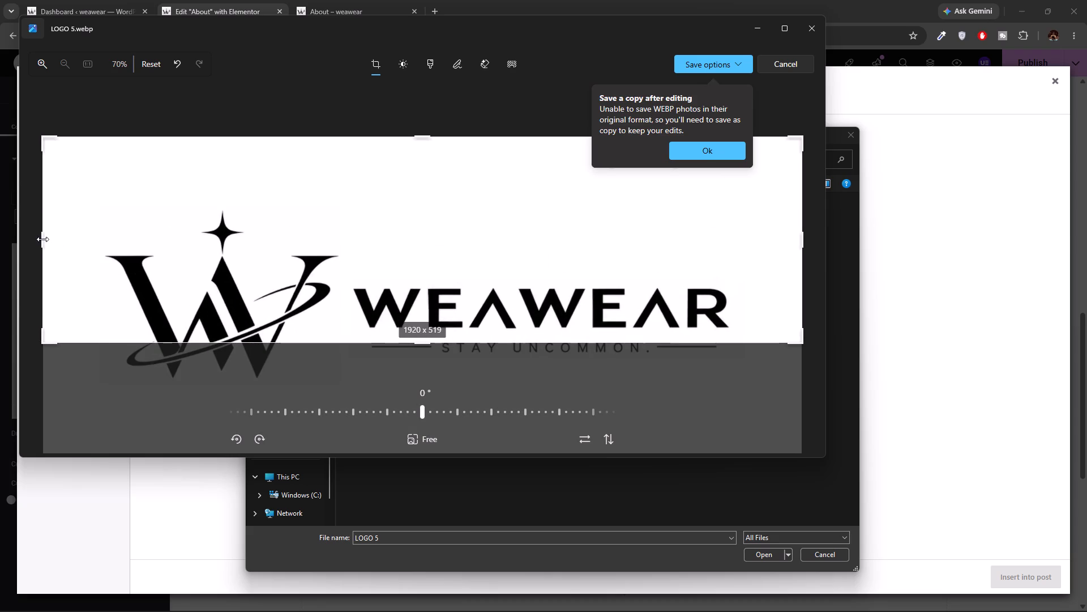
pyautogui.moveTo(42, 239); pyautogui.dragTo(349, 260)
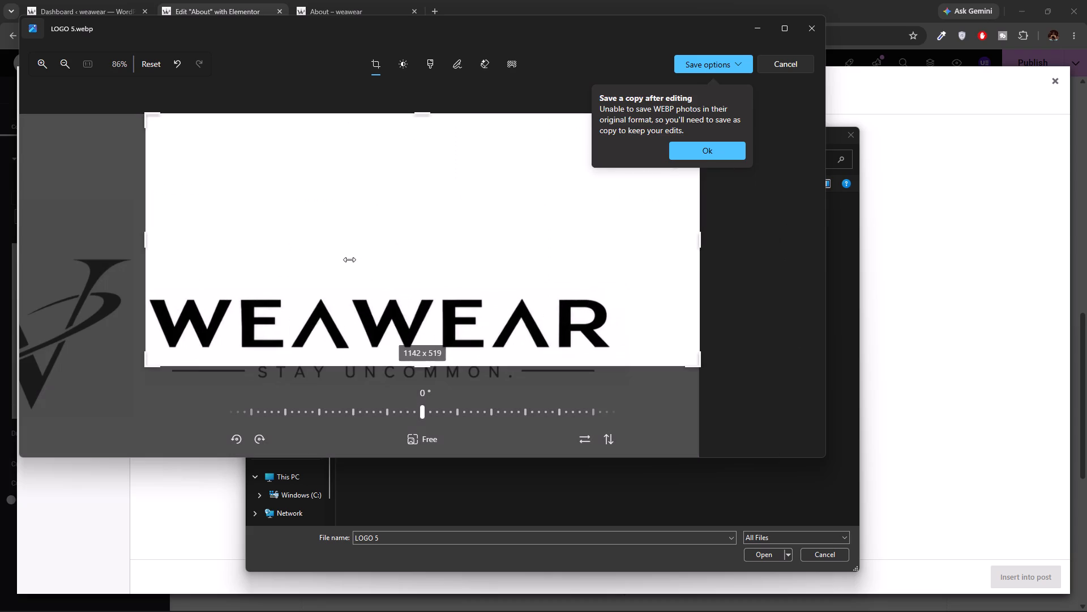
pyautogui.moveTo(701, 250); pyautogui.dragTo(614, 253)
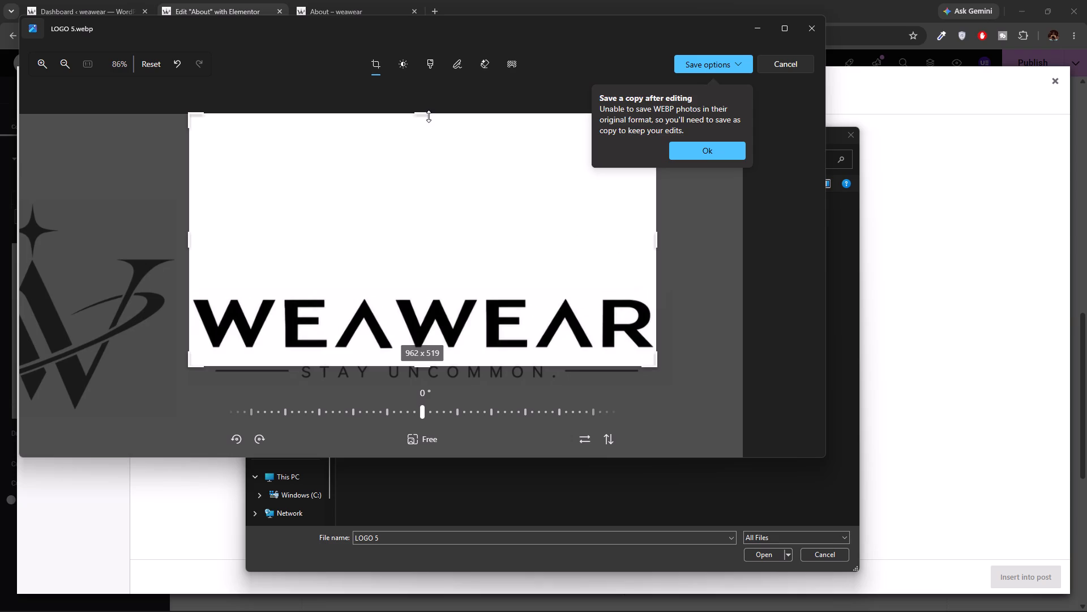
pyautogui.moveTo(429, 115); pyautogui.dragTo(438, 296)
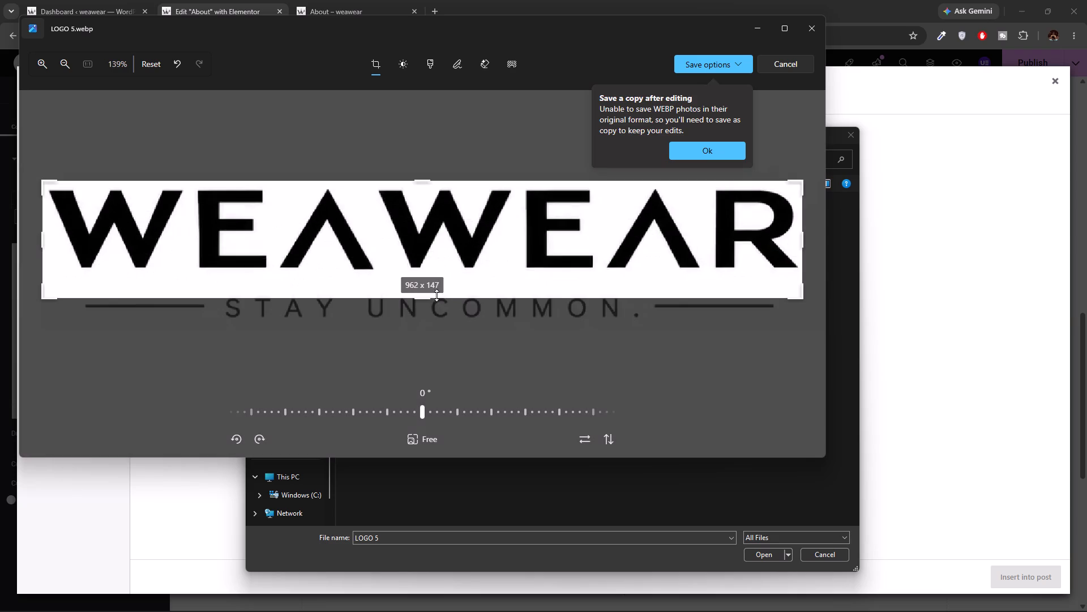
pyautogui.moveTo(427, 295); pyautogui.dragTo(429, 273)
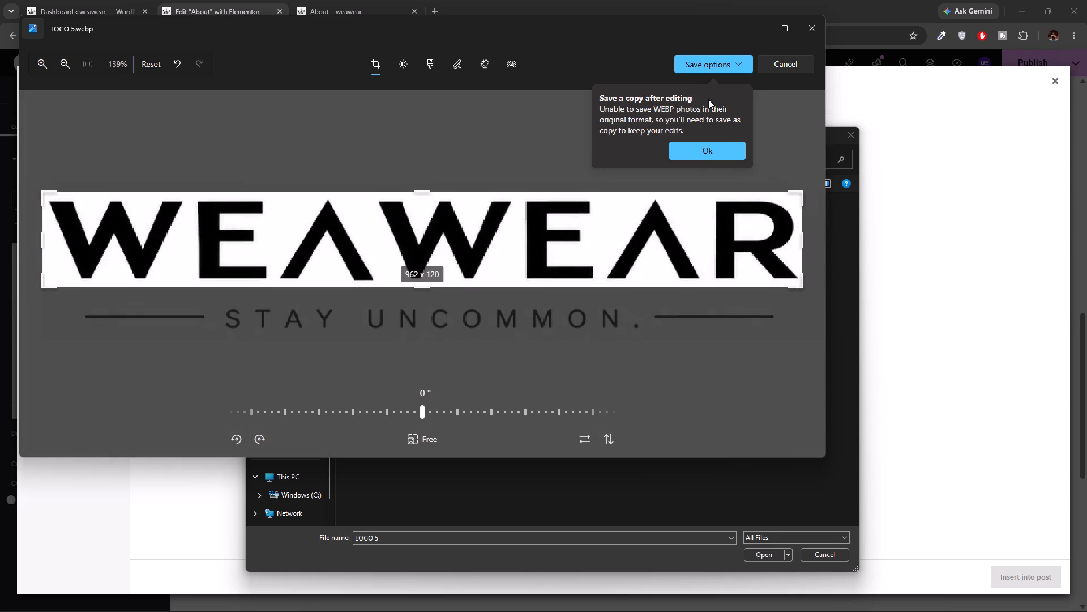
pyautogui.click(699, 147)
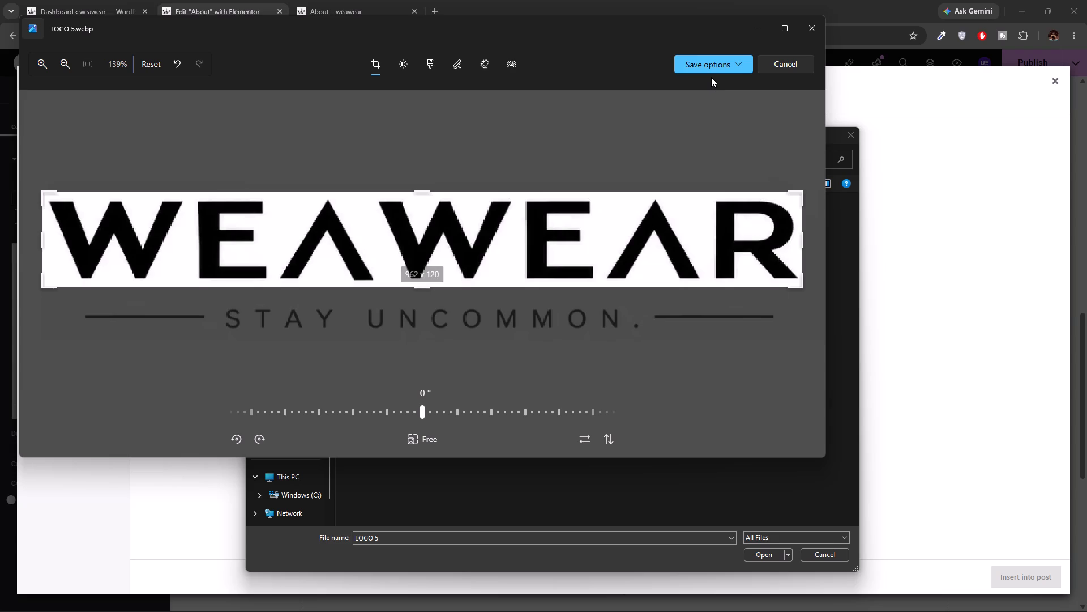
# Save the cropped wordmark as a JPEG copy named LOGO 5 in the Documents MY BRAND folder, and close Photos.
pyautogui.click(712, 60)
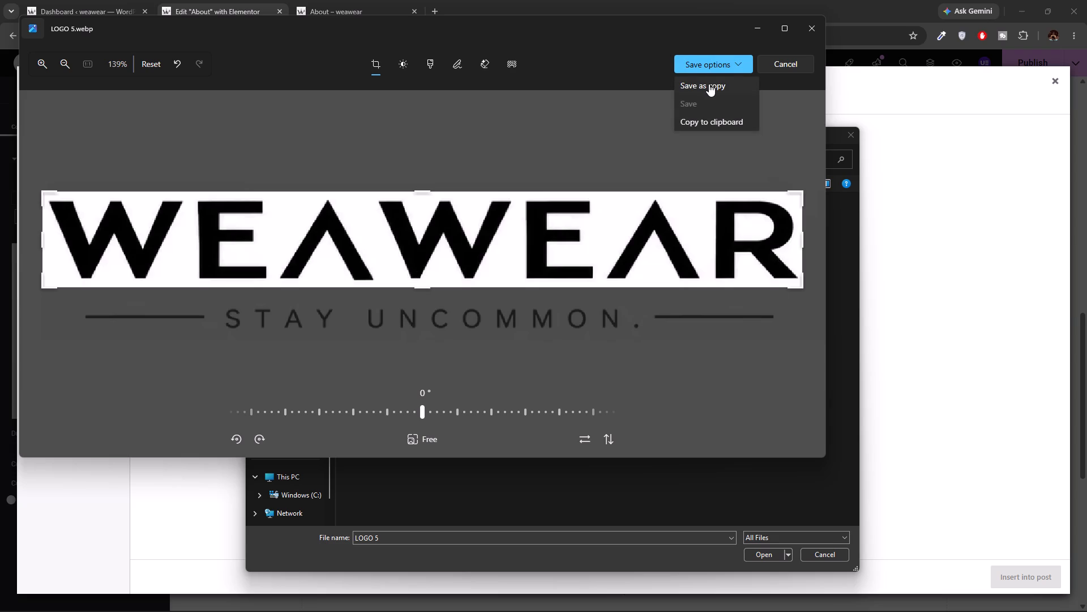
pyautogui.click(709, 84)
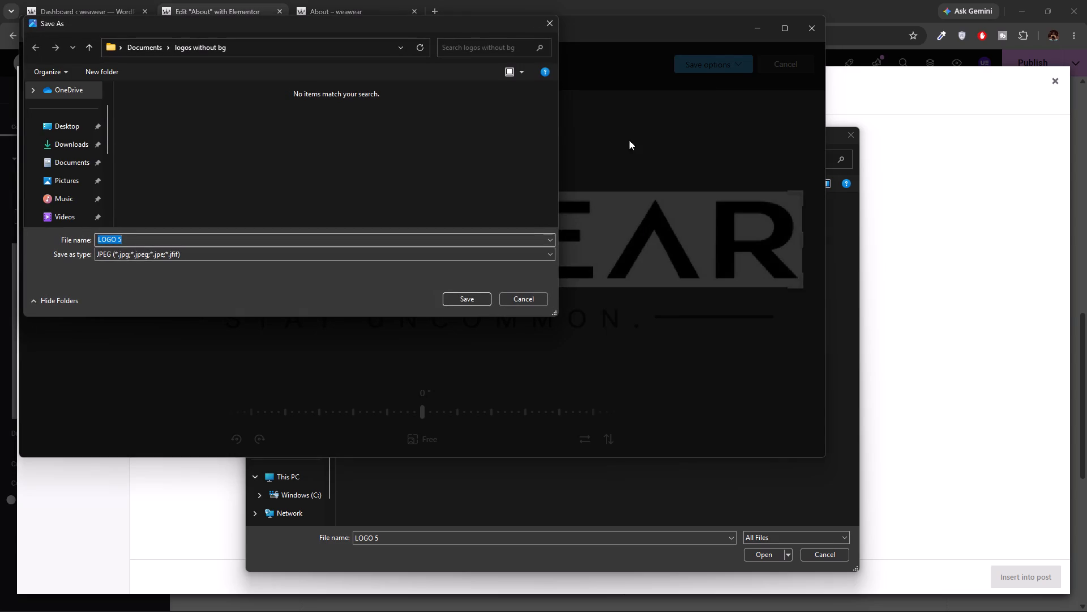
pyautogui.click(77, 165)
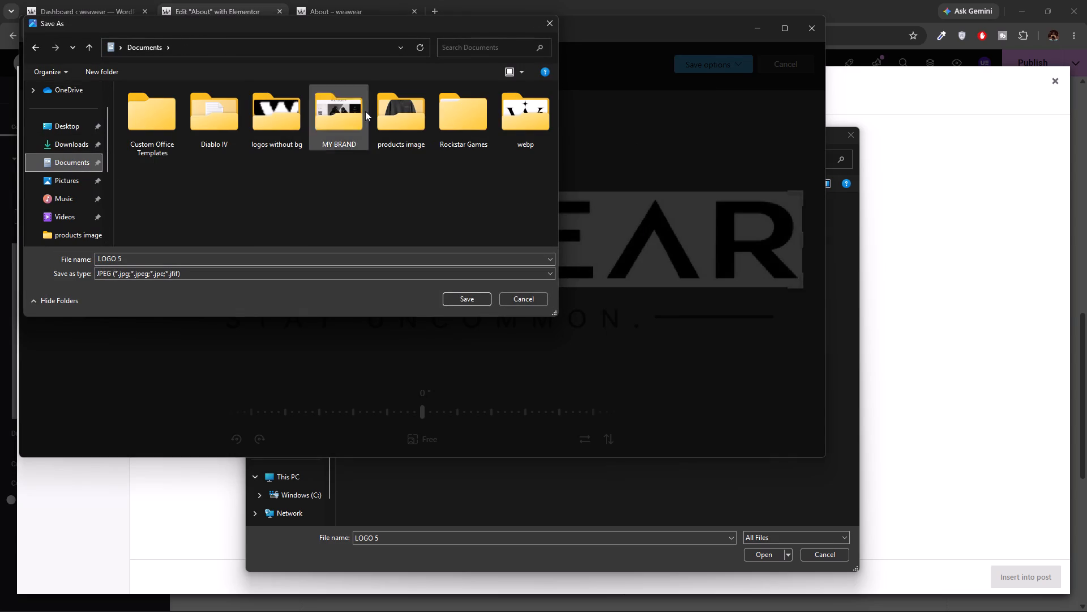
pyautogui.doubleClick(521, 108)
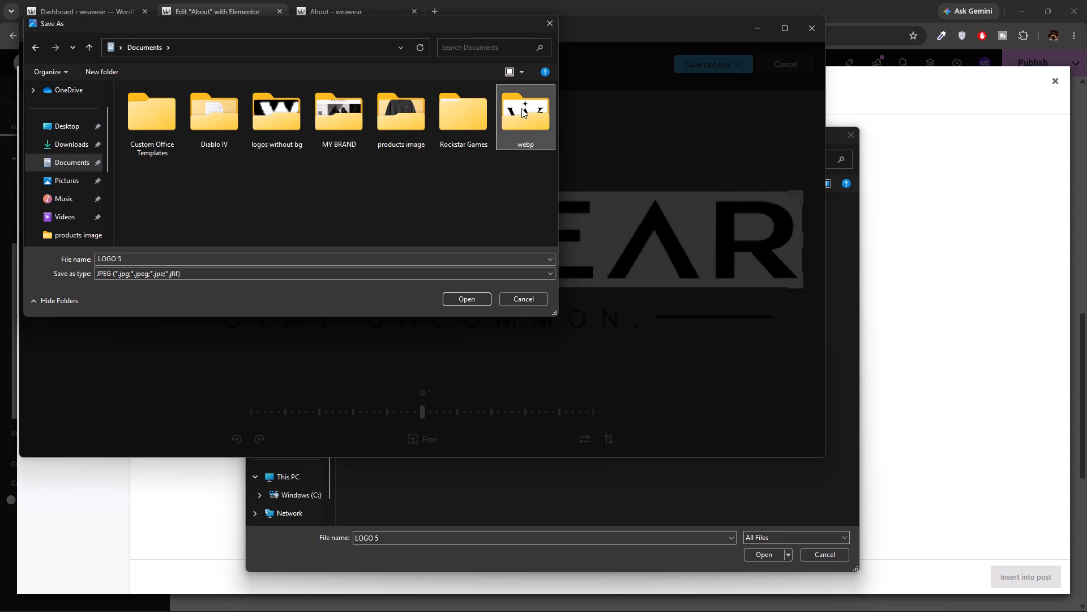
pyautogui.click(35, 45)
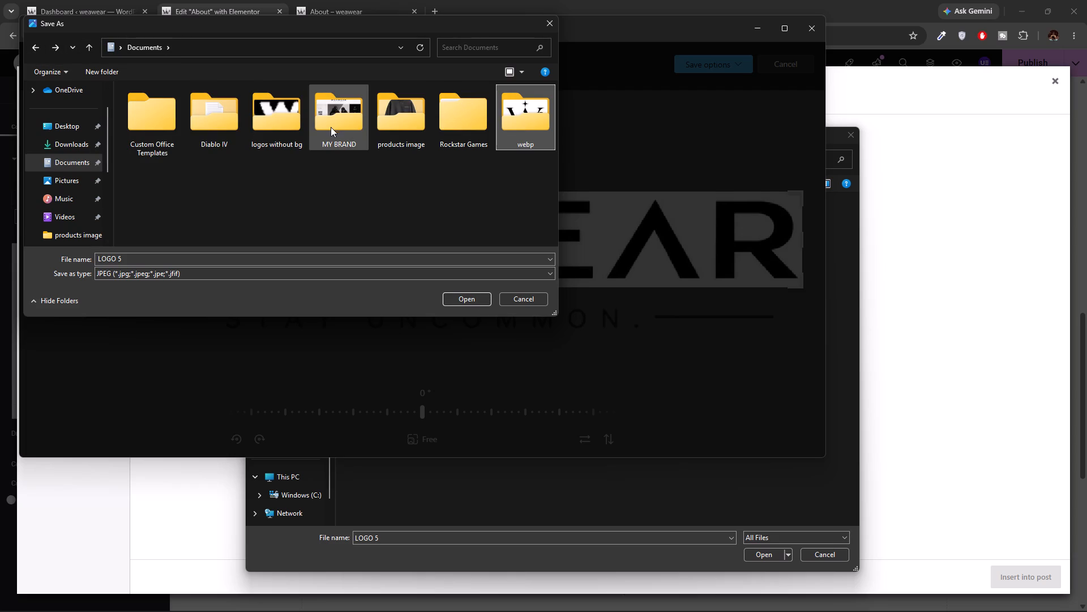
pyautogui.click(331, 125)
pyautogui.doubleClick(331, 125)
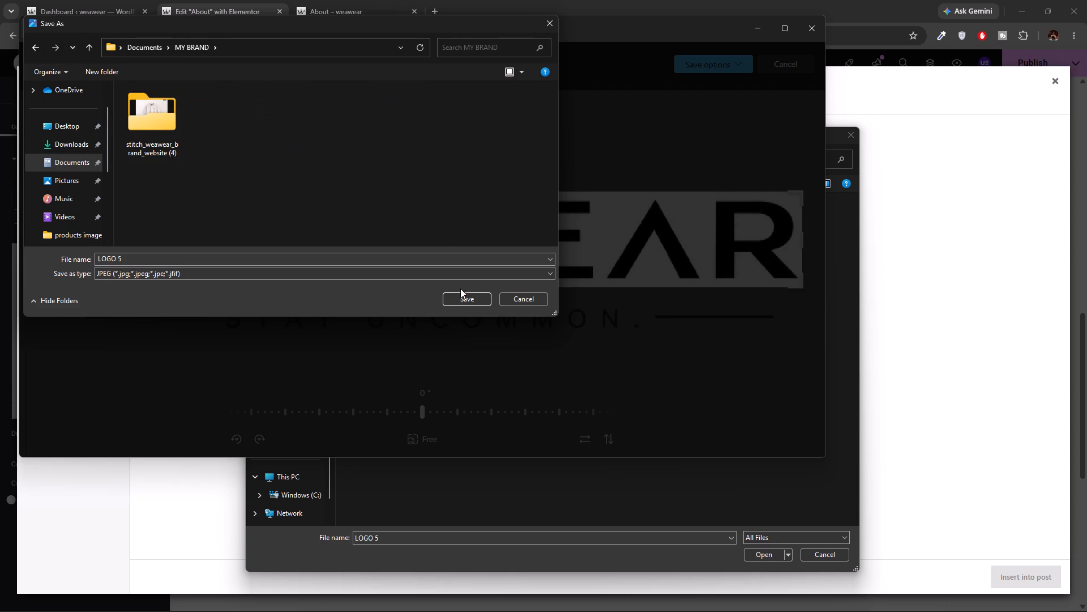
pyautogui.click(460, 296)
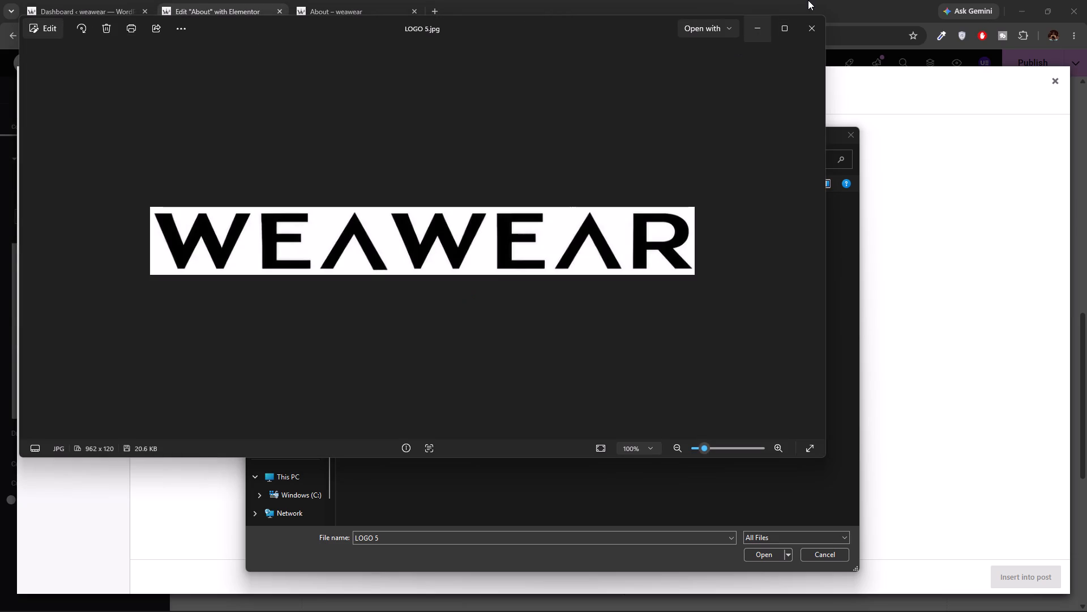
pyautogui.click(807, 24)
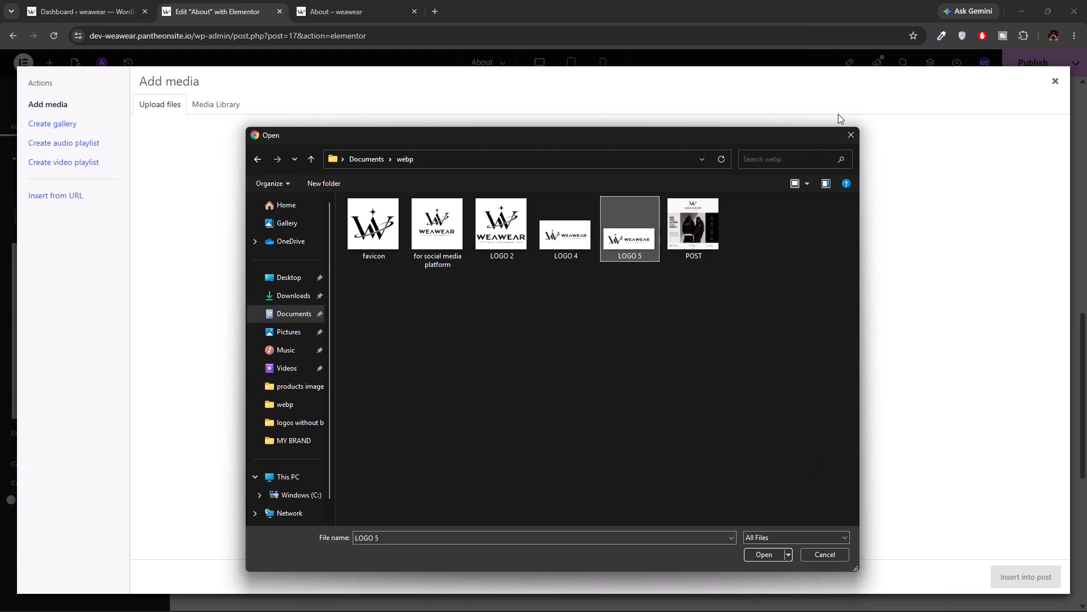
# Upload the cropped LOGO 5 JPEG from the MY BRAND folder and insert it into the text widget above the feature cards.
pyautogui.click(848, 128)
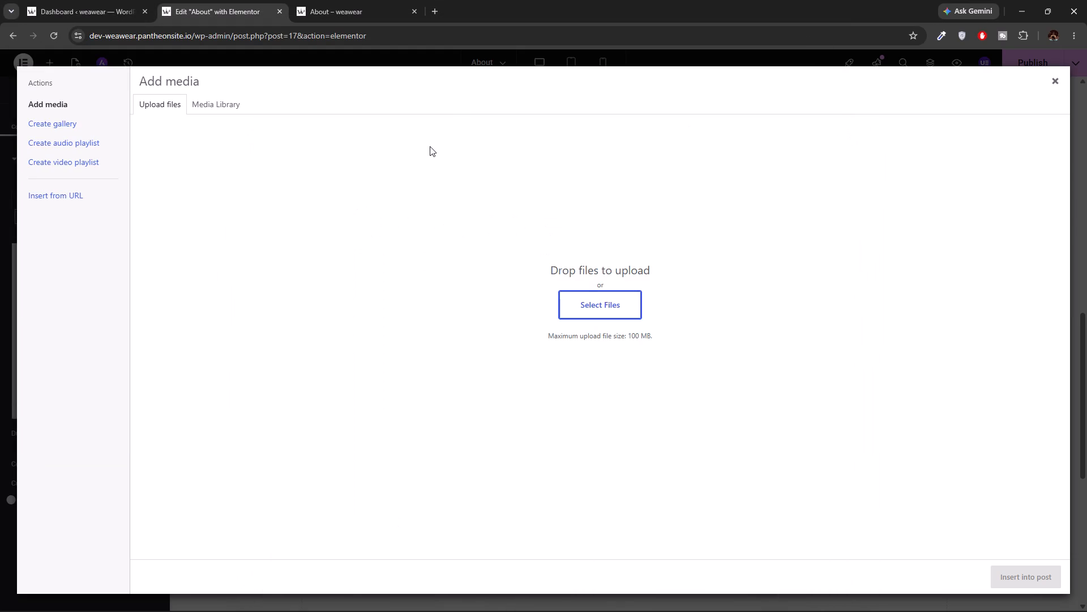
pyautogui.click(583, 294)
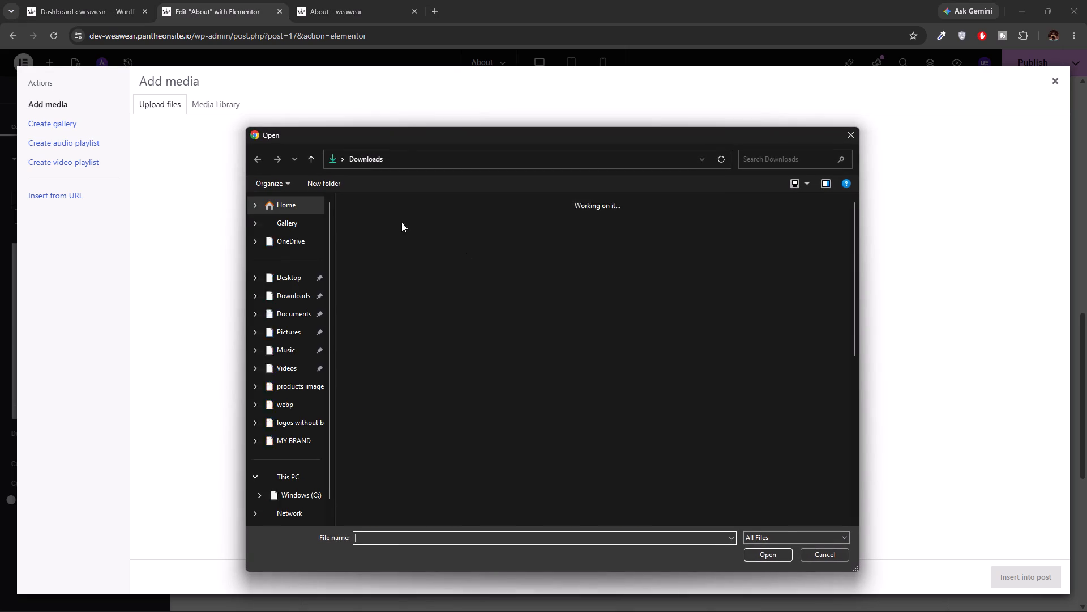
pyautogui.click(292, 314)
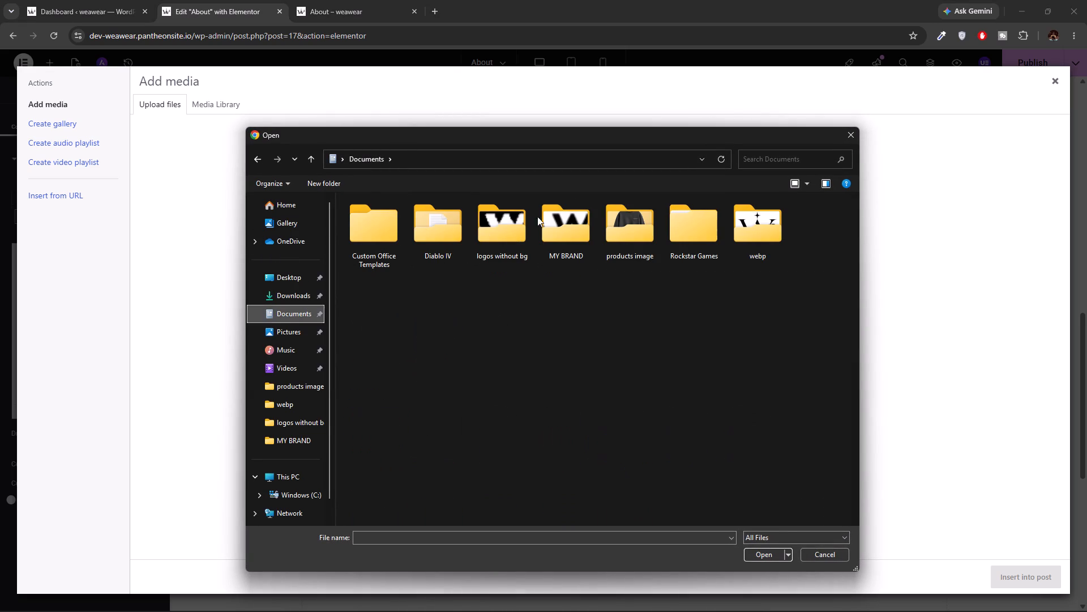
pyautogui.doubleClick(562, 219)
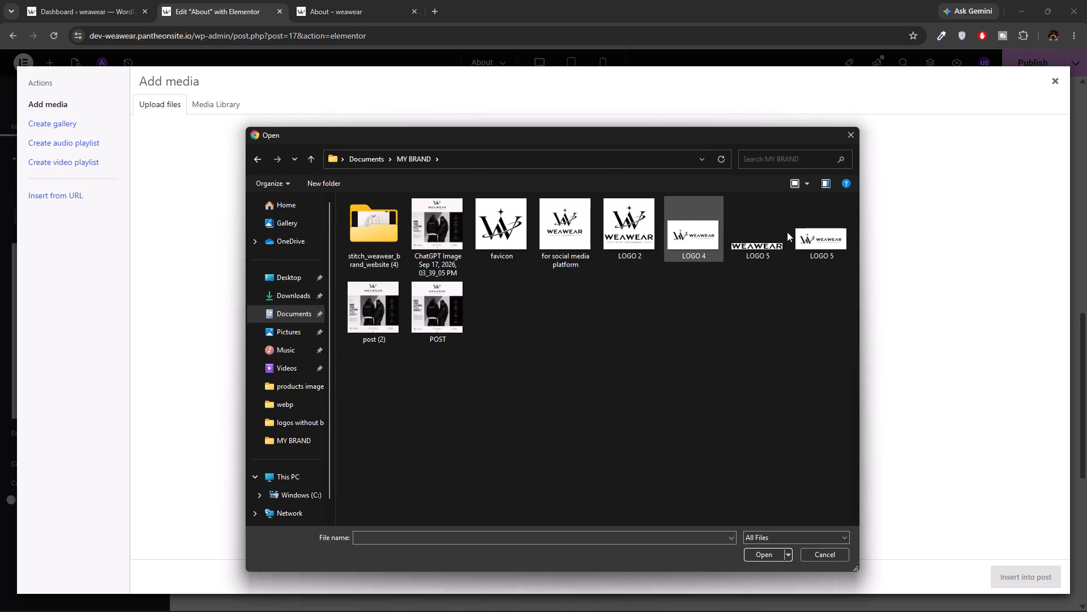
pyautogui.doubleClick(773, 237)
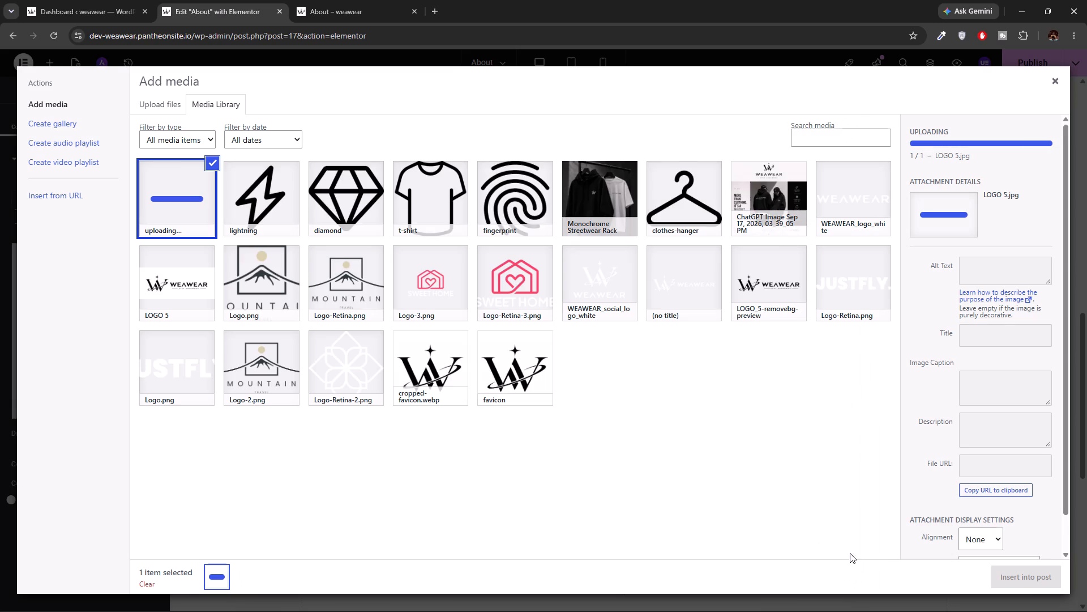
pyautogui.click(1013, 576)
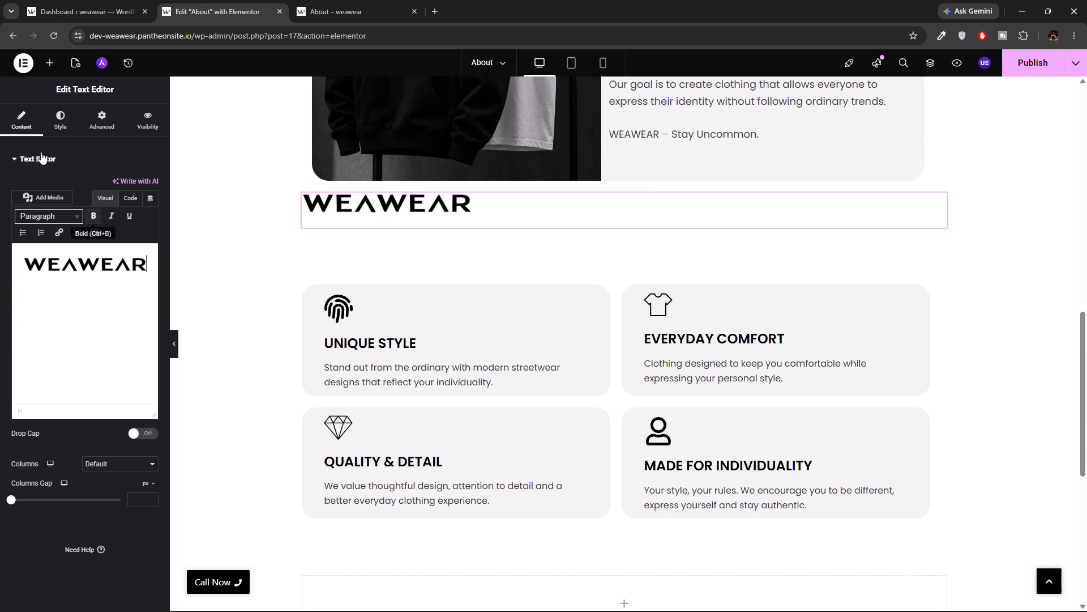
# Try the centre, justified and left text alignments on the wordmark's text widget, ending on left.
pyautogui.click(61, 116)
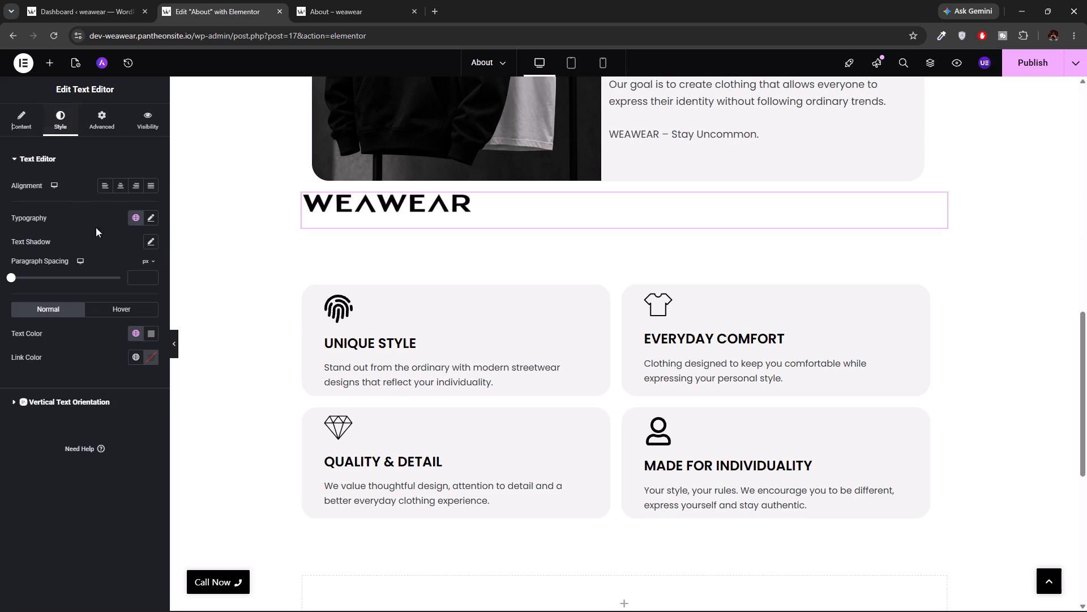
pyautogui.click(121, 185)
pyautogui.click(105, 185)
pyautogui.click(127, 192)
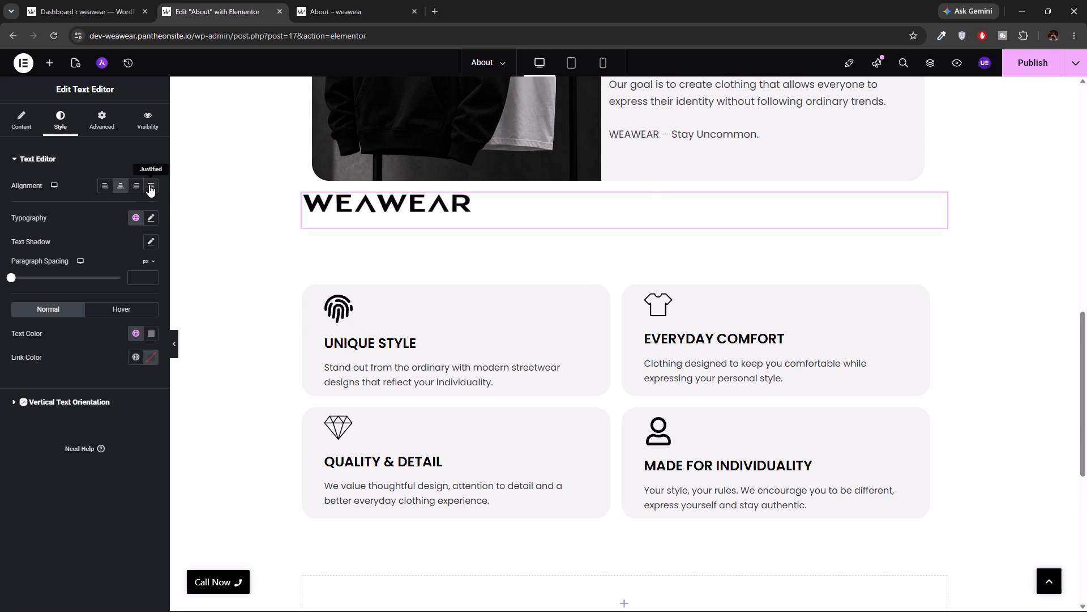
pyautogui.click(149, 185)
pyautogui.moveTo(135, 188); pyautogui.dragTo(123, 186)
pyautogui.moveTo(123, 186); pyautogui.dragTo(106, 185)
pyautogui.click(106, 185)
# Centre-align the wordmark image itself within the text widget's content.
pyautogui.click(25, 108)
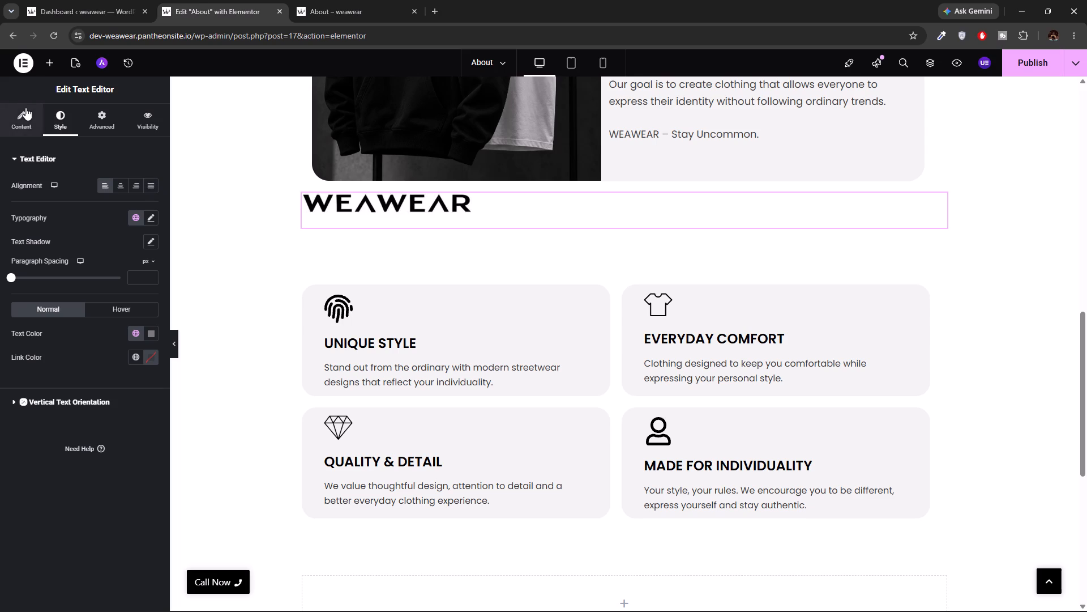
pyautogui.click(62, 260)
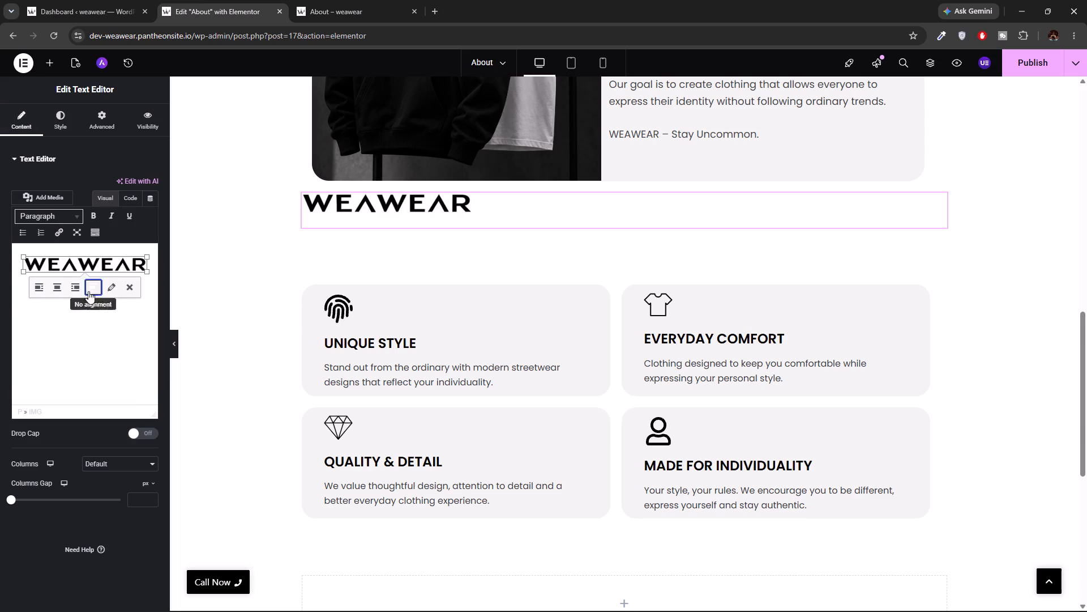
pyautogui.click(59, 290)
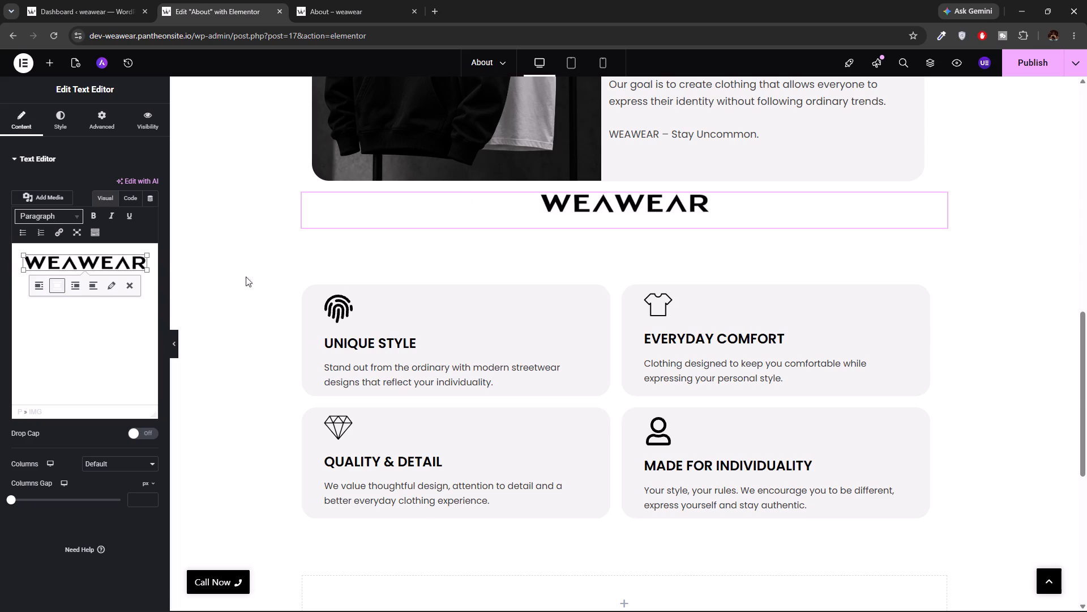
# Unlink the margins of the container holding the wordmark and set its desktop top margin to 46 px.
pyautogui.click(626, 190)
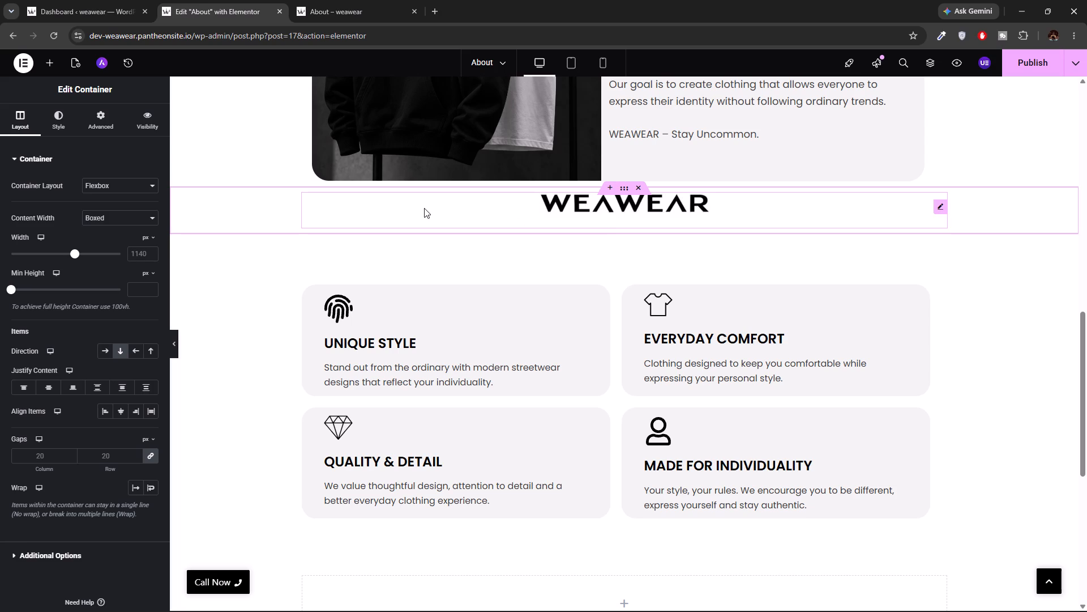
pyautogui.click(66, 116)
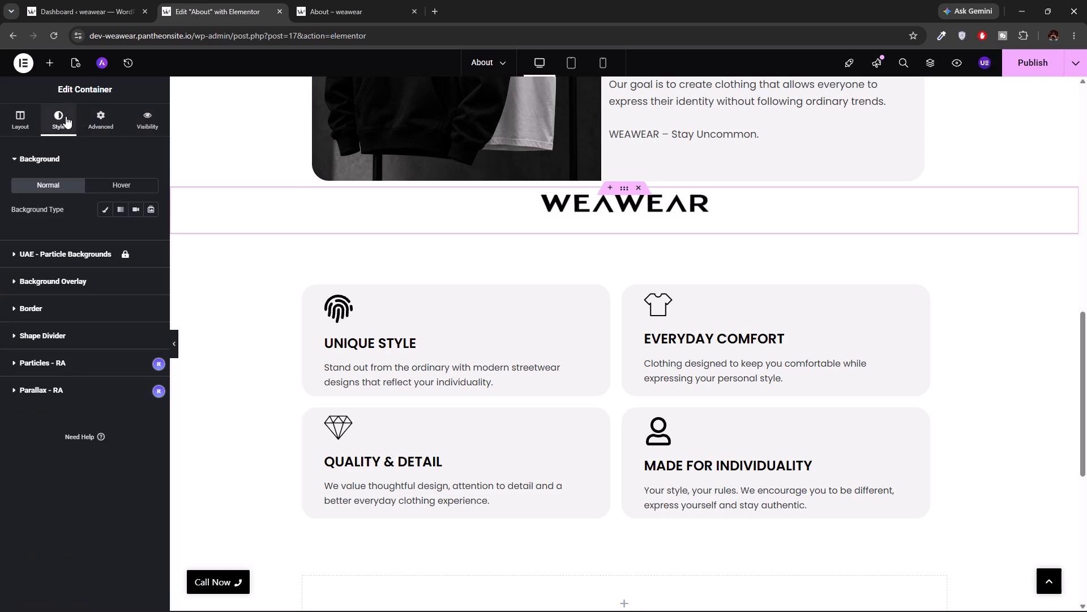
pyautogui.click(95, 118)
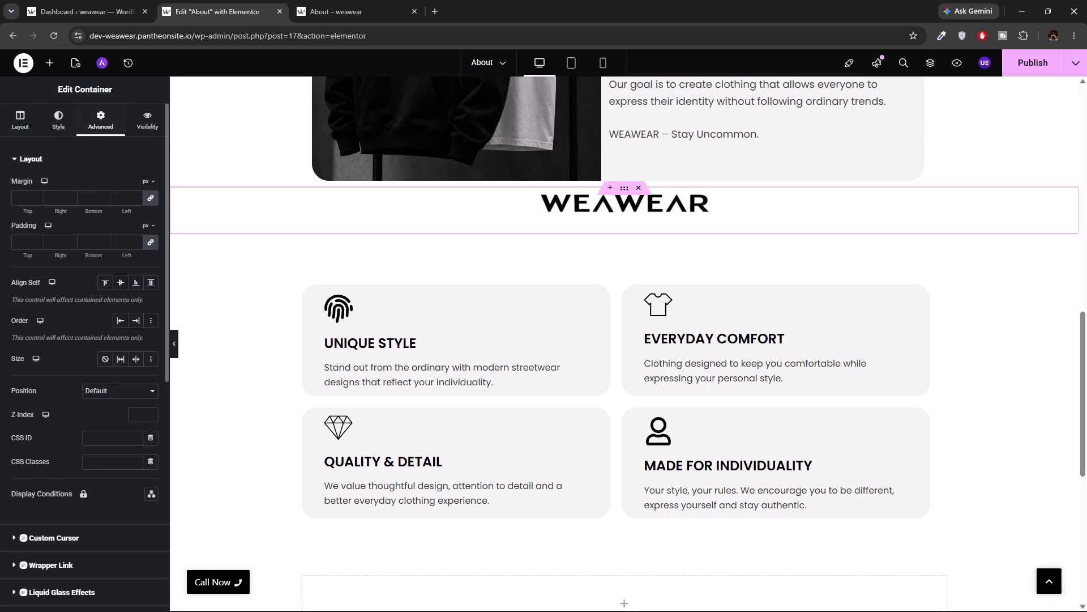
pyautogui.click(147, 198)
pyautogui.click(36, 196)
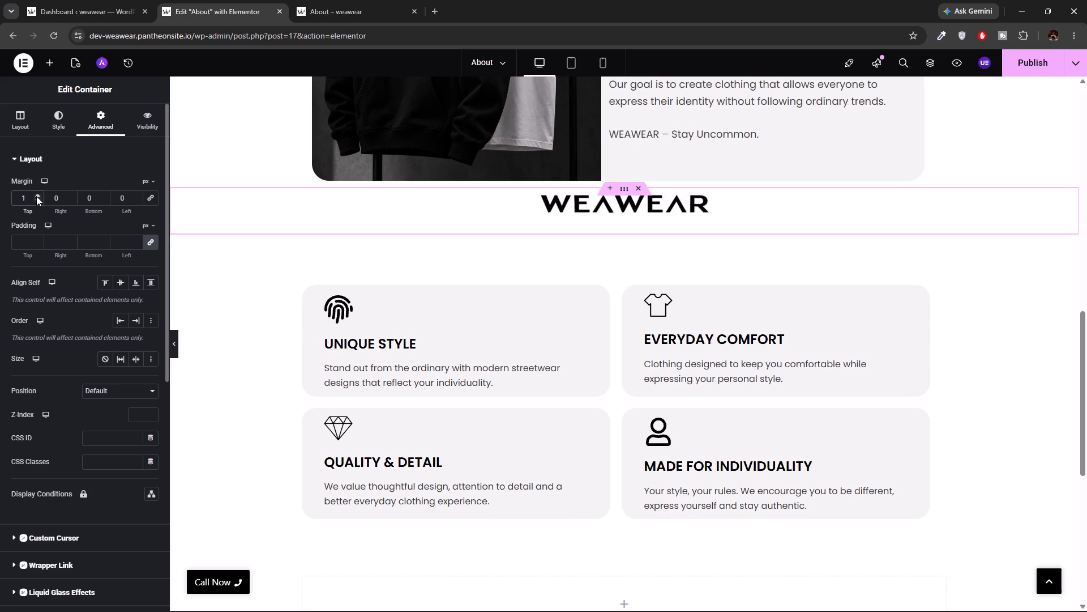
pyautogui.click(36, 196)
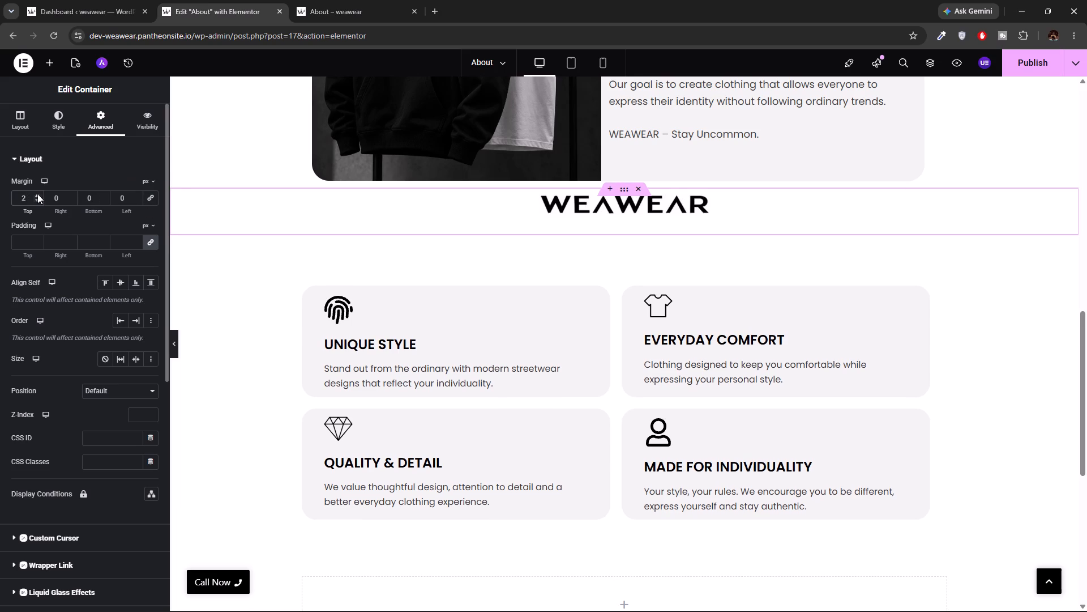
pyautogui.click(37, 194)
pyautogui.click(37, 194)
pyautogui.click(37, 194)
pyautogui.click(37, 194)
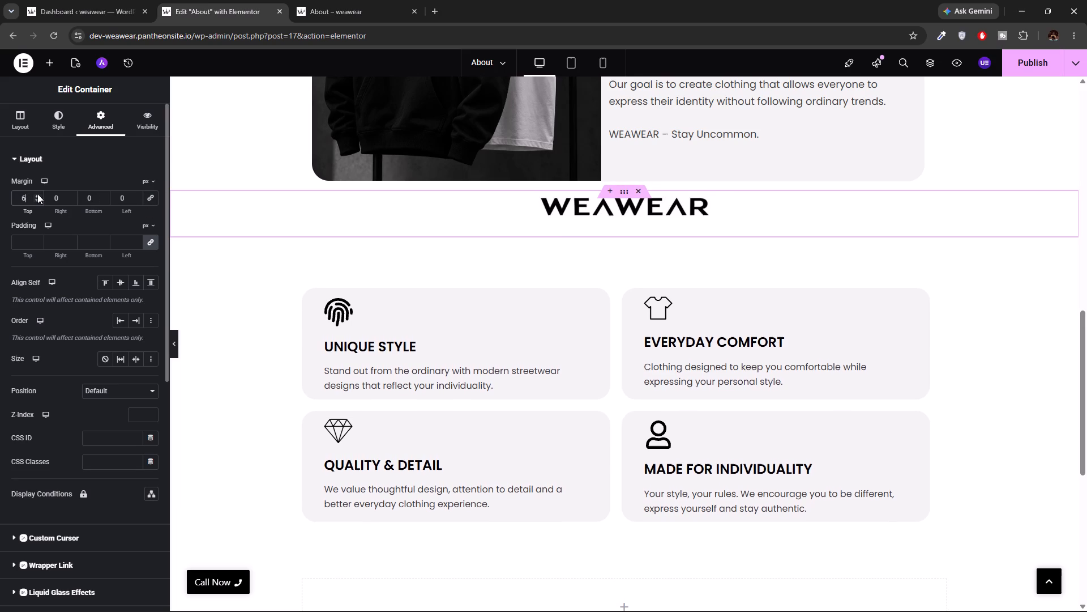
pyautogui.tripleClick(37, 194)
pyautogui.doubleClick(37, 194)
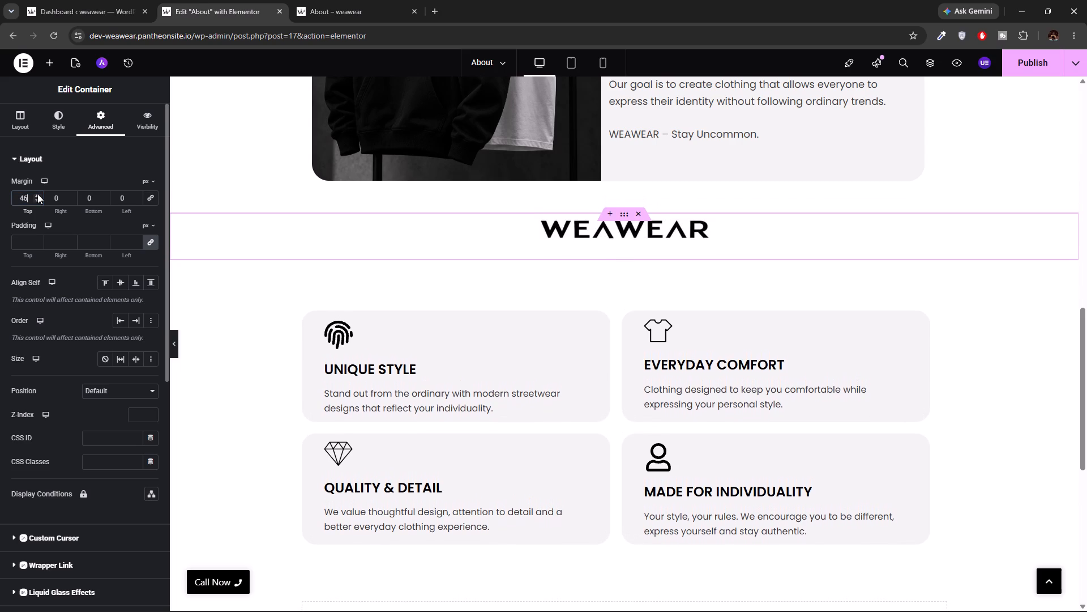
# Set the desktop top margin of the container holding the wordmark to 80 px.
pyautogui.tripleClick(37, 194)
pyautogui.click(37, 194)
pyautogui.click(37, 194)
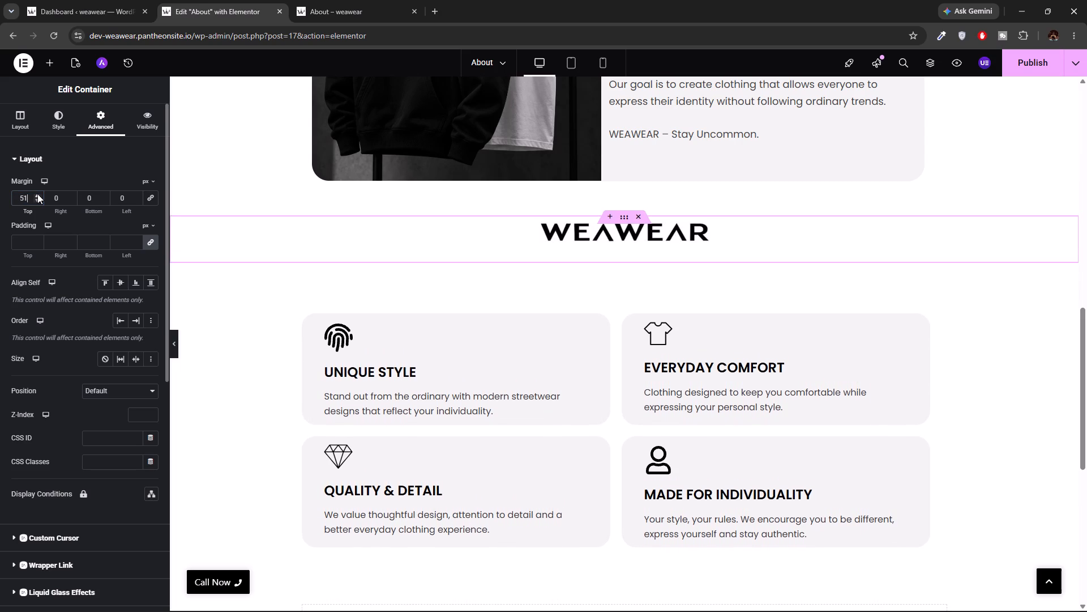
pyautogui.click(29, 197)
pyautogui.press('BackSpace')
pyautogui.press('BackSpace')
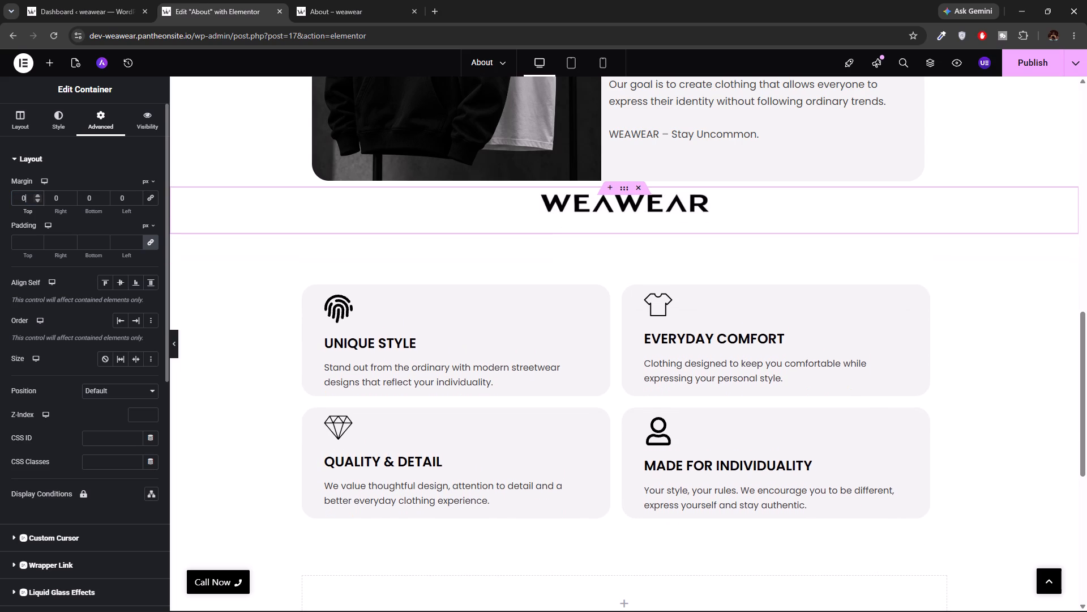
pyautogui.write('80')
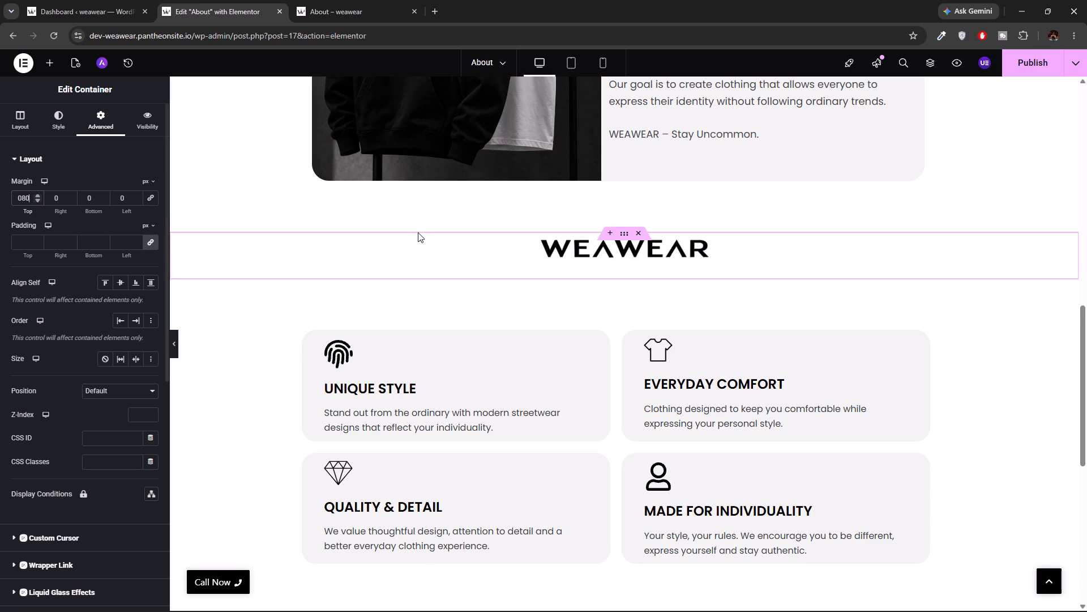
pyautogui.click(671, 207)
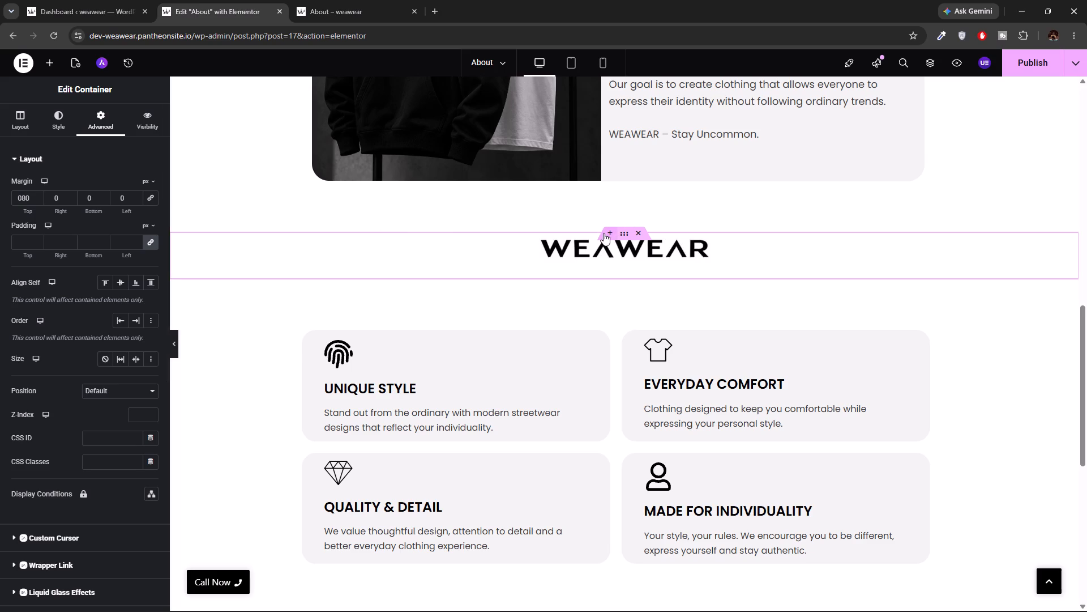
# Add a single-column, downward-direction flexbox container directly above the wordmark's container.
pyautogui.click(610, 232)
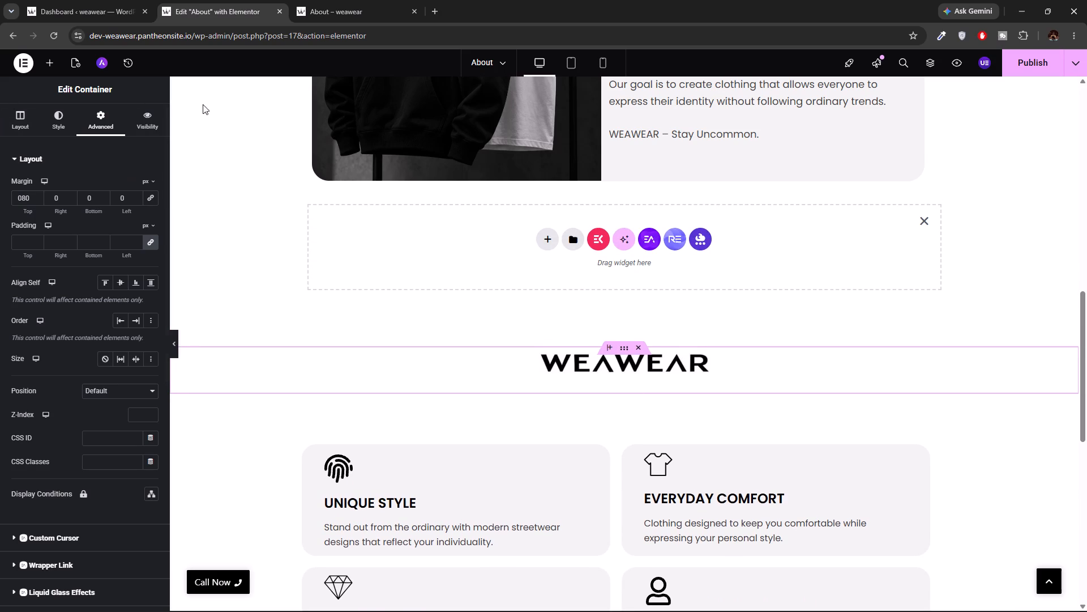
pyautogui.click(547, 237)
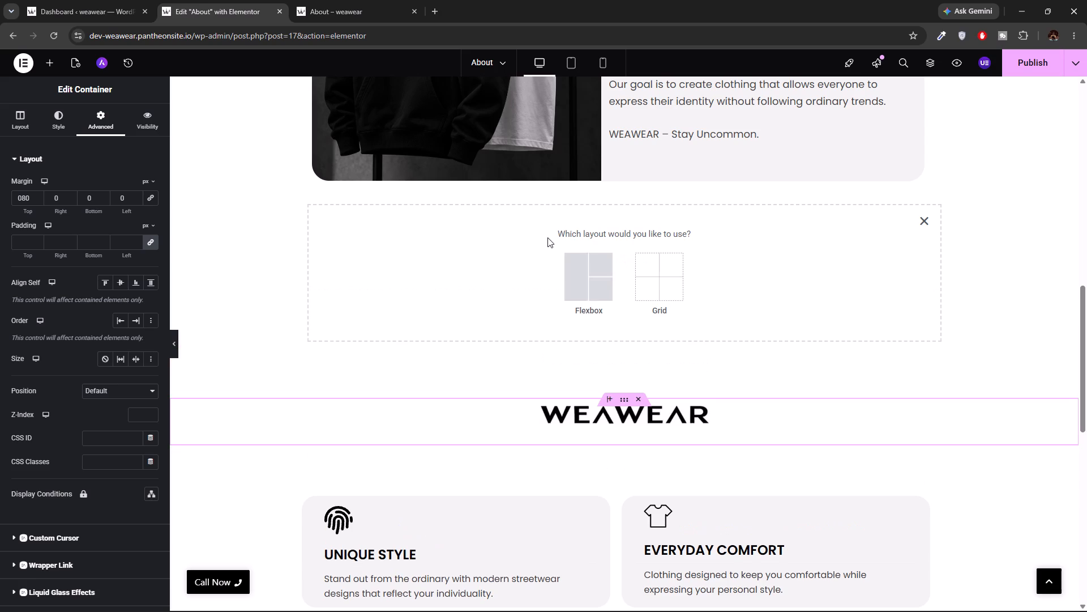
pyautogui.click(574, 279)
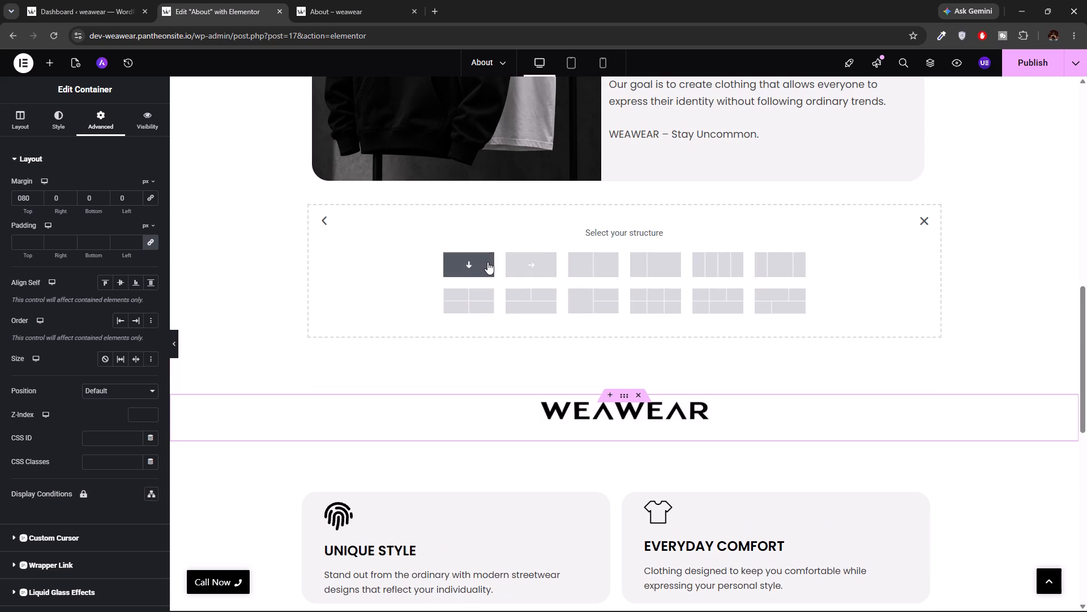
pyautogui.click(487, 262)
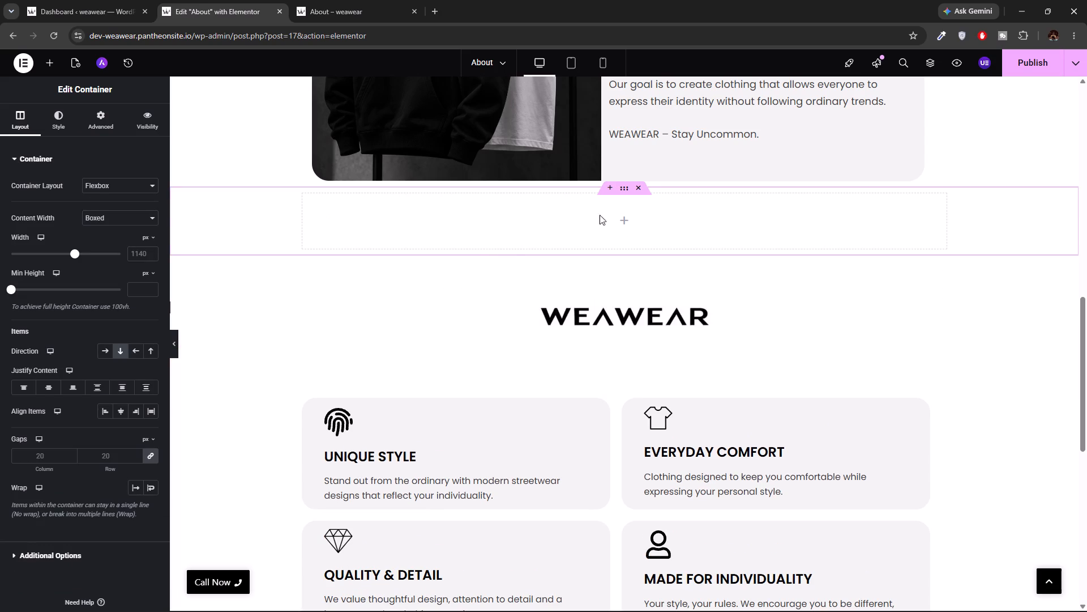
# Place a Heading widget in the empty container above the wordmark.
pyautogui.click(46, 54)
pyautogui.moveTo(23, 308); pyautogui.dragTo(377, 236)
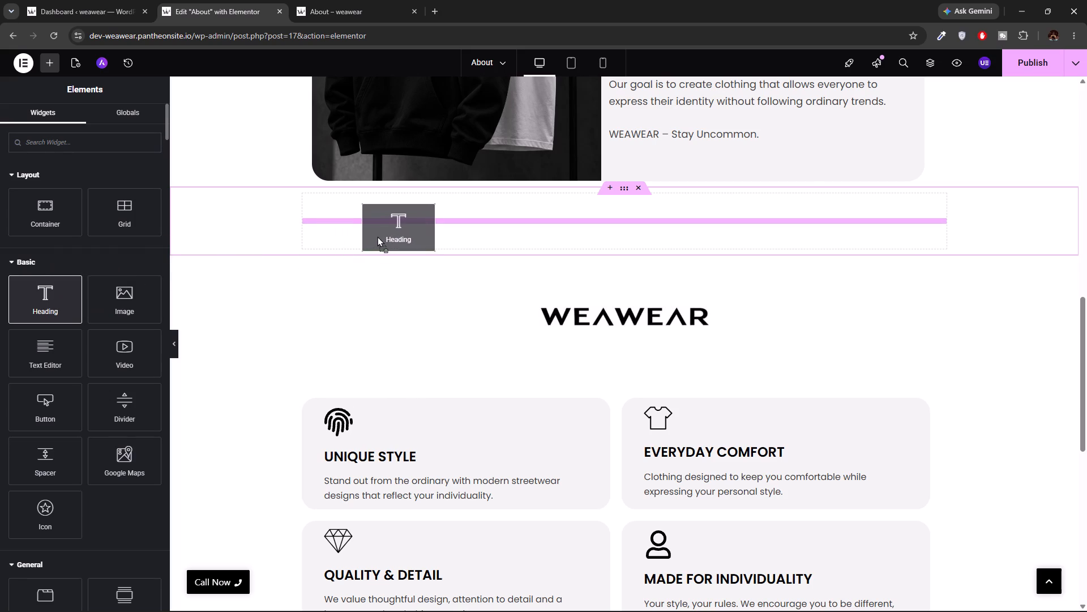
pyautogui.moveTo(377, 236); pyautogui.dragTo(378, 236)
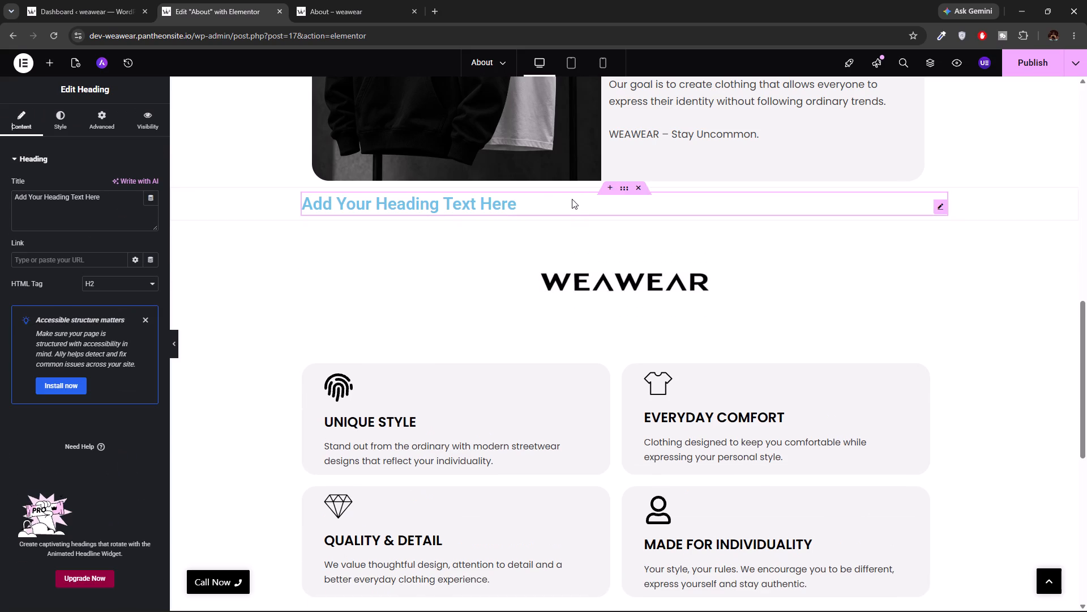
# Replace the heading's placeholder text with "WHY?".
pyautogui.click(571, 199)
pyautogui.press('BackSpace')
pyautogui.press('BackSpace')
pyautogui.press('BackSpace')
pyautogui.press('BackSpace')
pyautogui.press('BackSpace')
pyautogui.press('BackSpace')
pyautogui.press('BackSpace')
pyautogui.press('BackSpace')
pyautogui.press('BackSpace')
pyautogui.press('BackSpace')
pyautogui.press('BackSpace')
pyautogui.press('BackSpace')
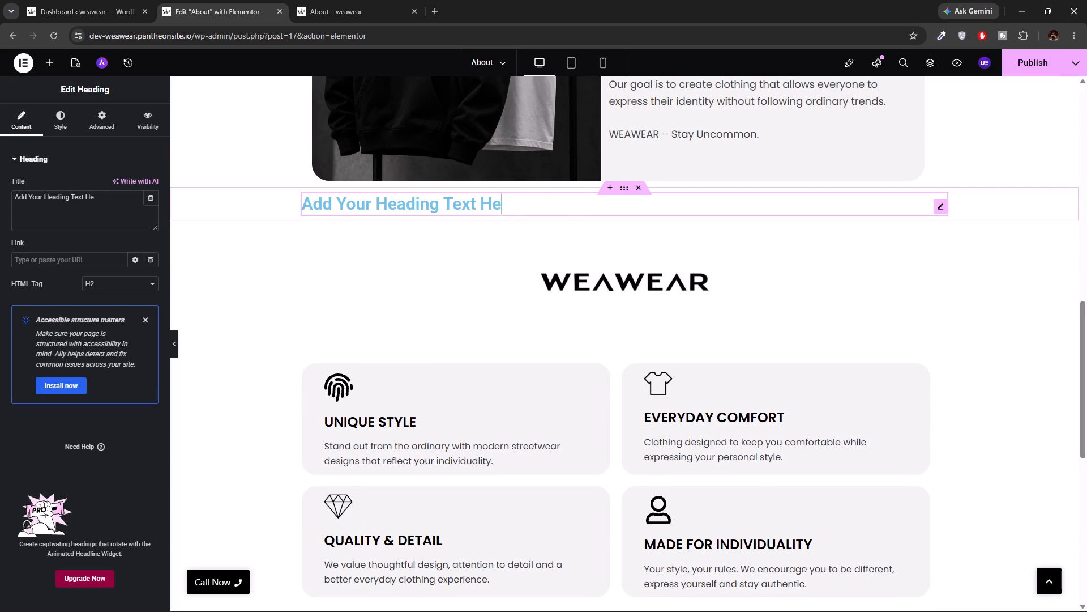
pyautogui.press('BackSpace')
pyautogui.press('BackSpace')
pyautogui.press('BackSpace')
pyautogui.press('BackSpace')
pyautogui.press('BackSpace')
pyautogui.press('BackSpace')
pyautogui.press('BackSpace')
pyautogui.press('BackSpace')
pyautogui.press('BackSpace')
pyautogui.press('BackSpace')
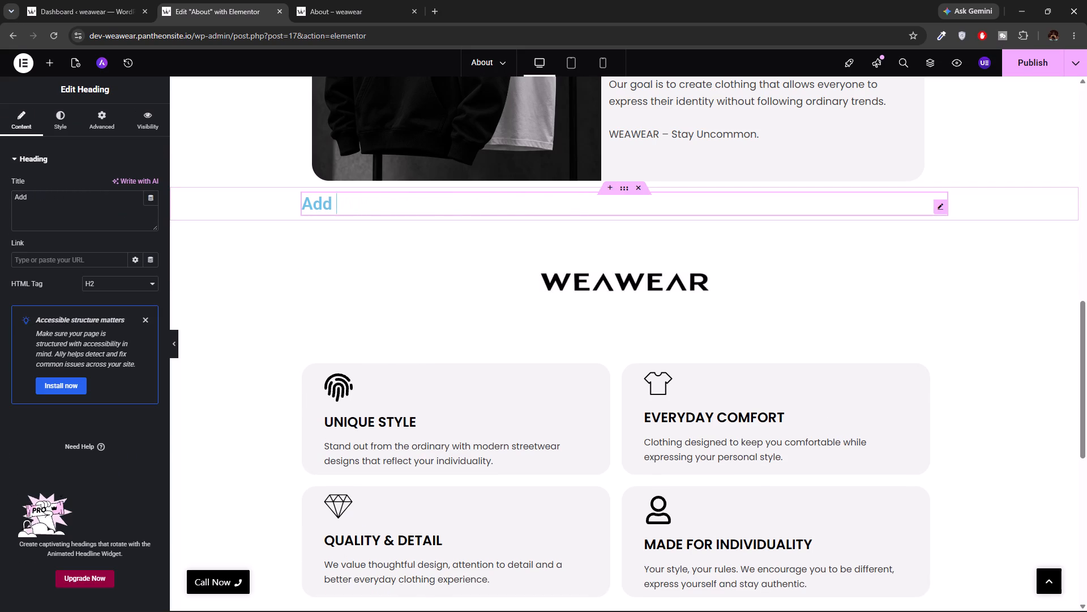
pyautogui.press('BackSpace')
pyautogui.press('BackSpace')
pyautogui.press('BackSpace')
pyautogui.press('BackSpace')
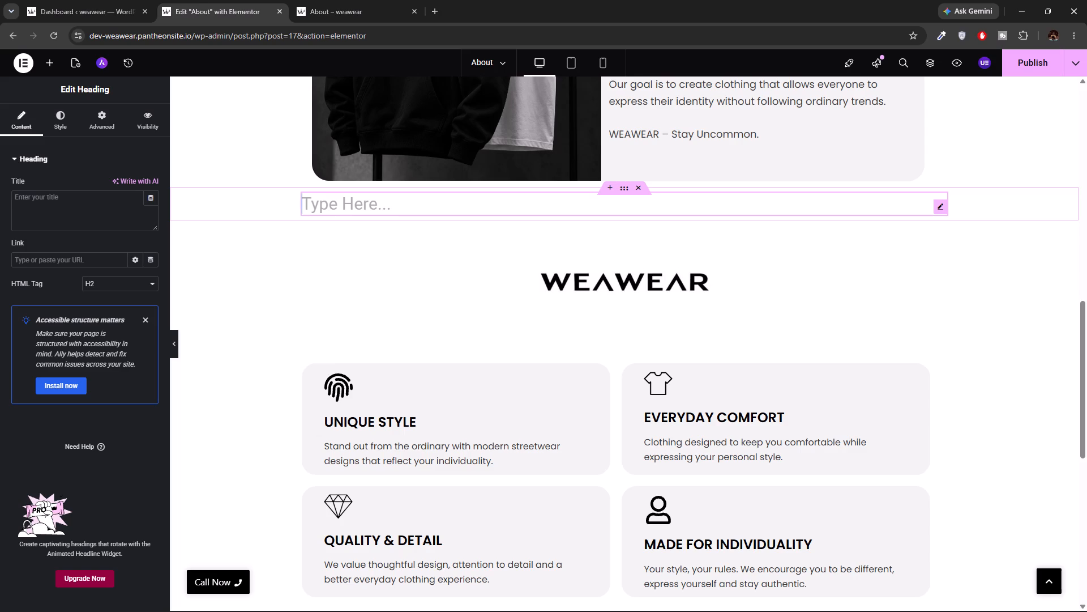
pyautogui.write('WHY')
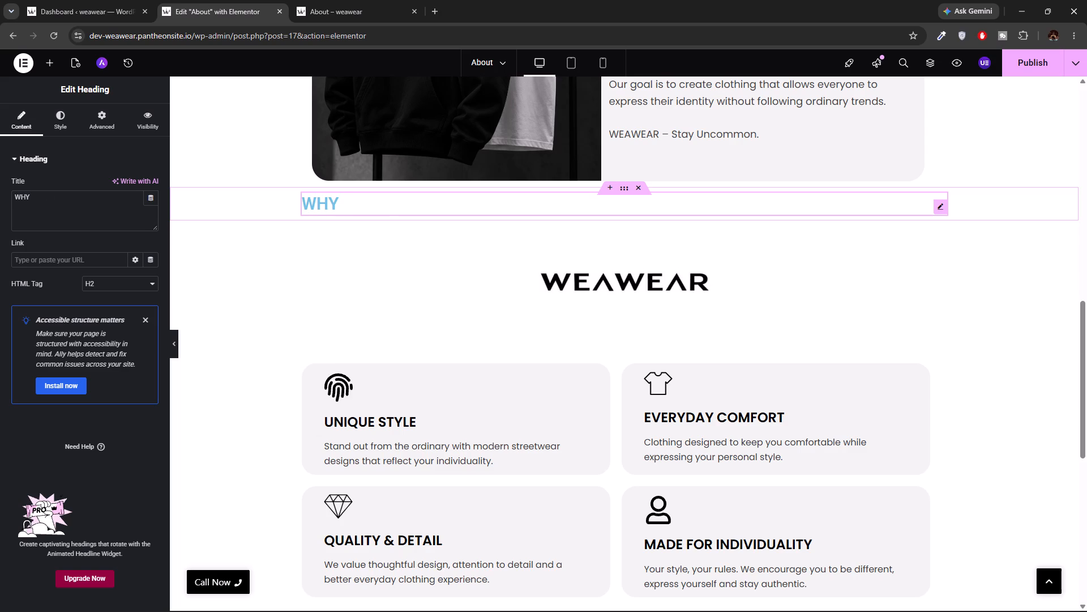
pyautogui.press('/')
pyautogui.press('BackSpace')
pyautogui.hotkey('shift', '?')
# Centre-align the heading above the wordmark.
pyautogui.click(66, 124)
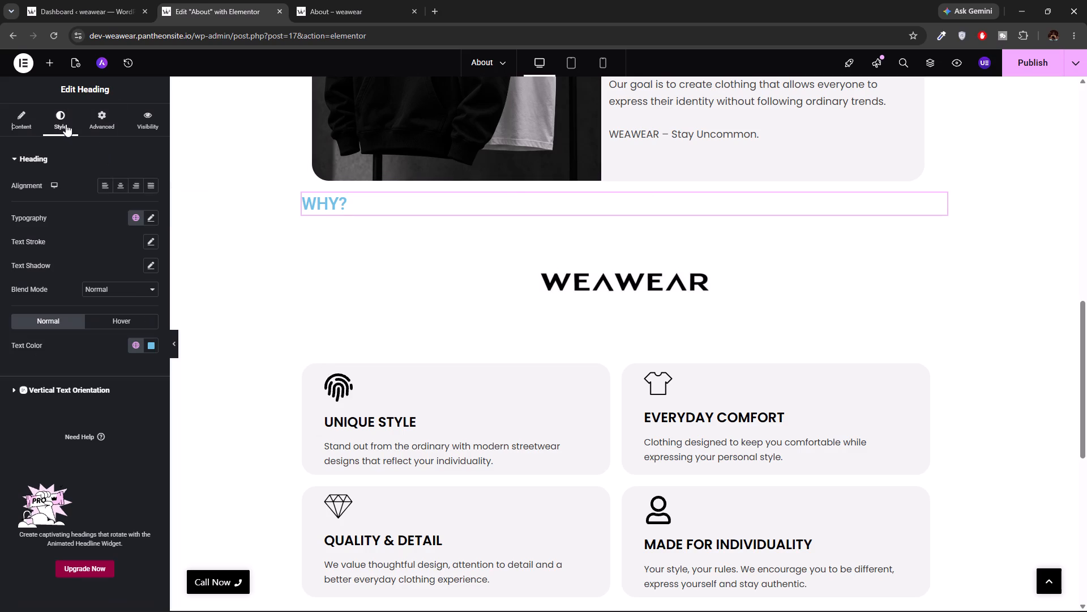
pyautogui.click(122, 193)
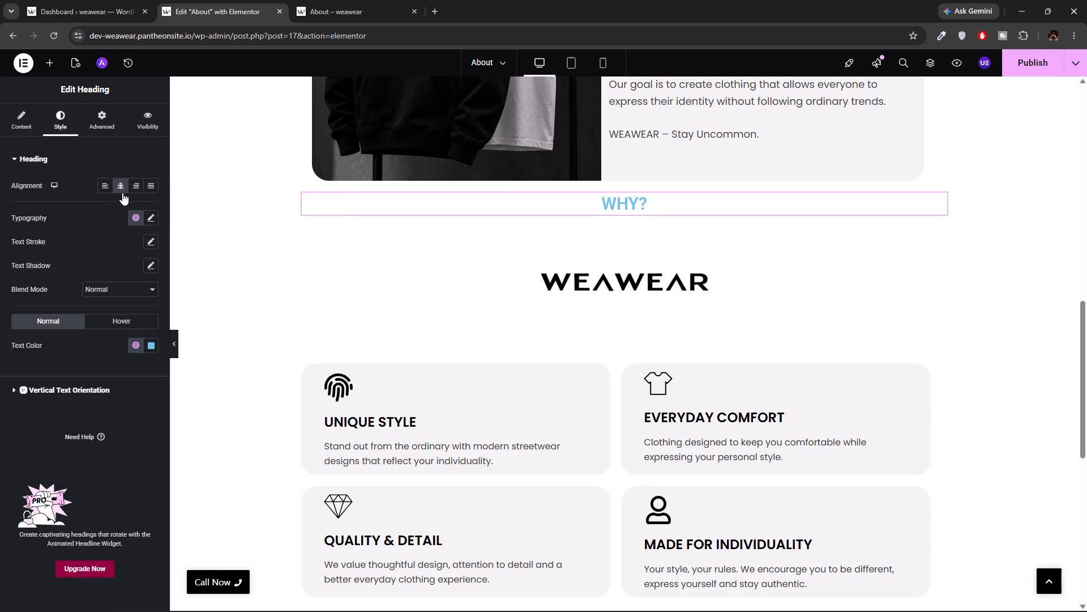
# Set the heading's typography to the Poppins font family at a size of 30 px.
pyautogui.click(149, 215)
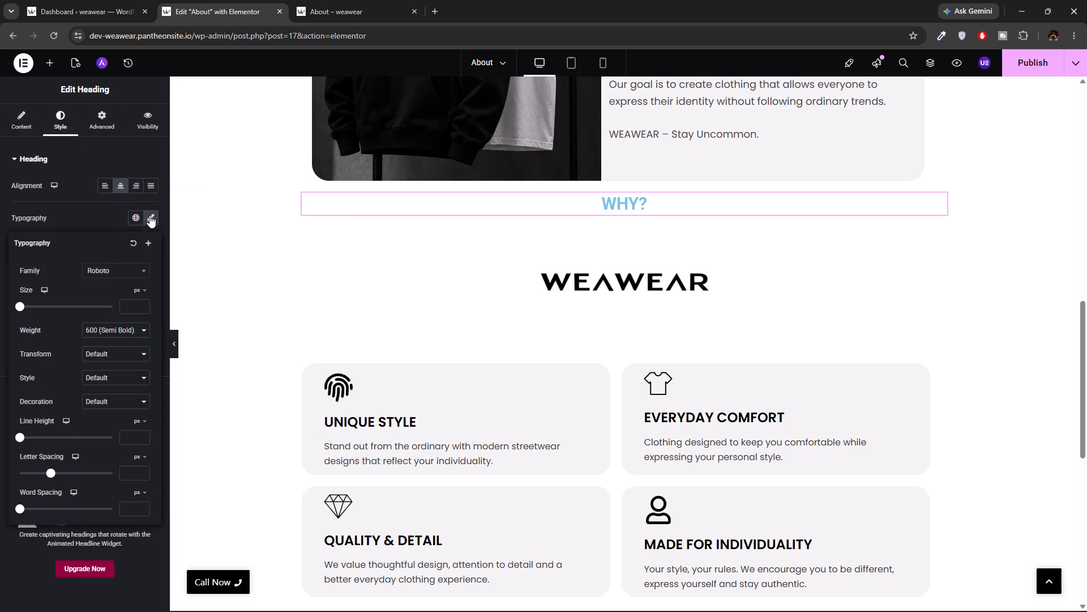
pyautogui.click(119, 268)
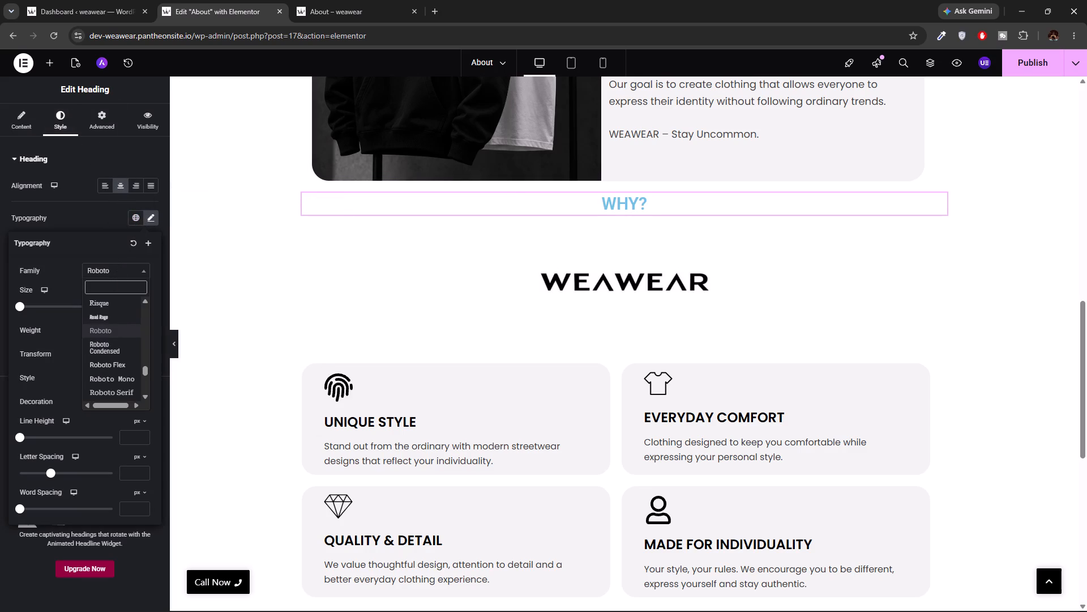
pyautogui.click(114, 290)
pyautogui.write('popp')
pyautogui.click(115, 317)
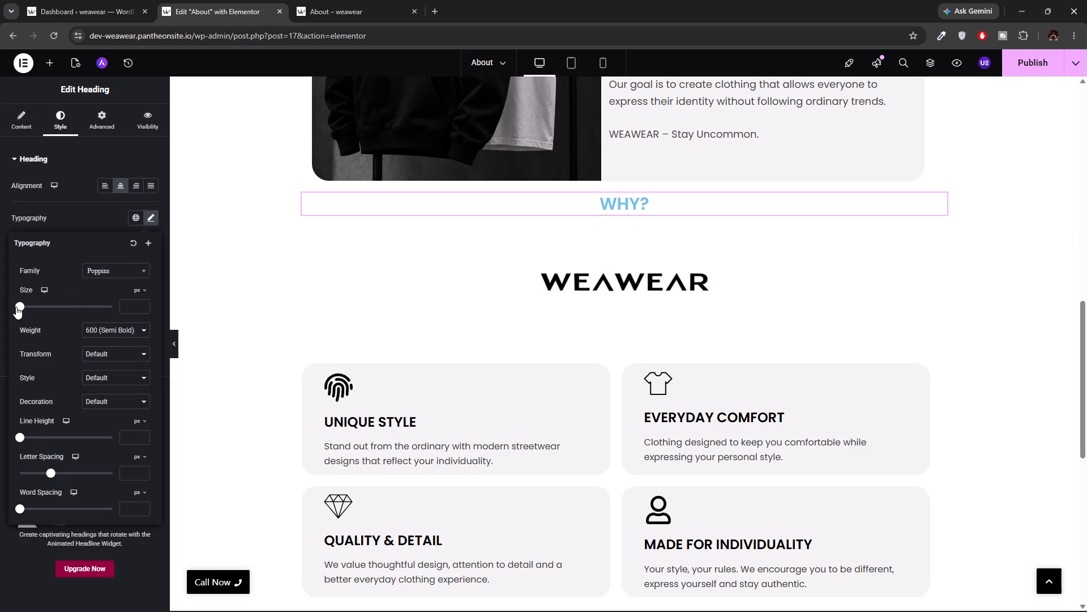
pyautogui.moveTo(16, 307); pyautogui.dragTo(28, 312)
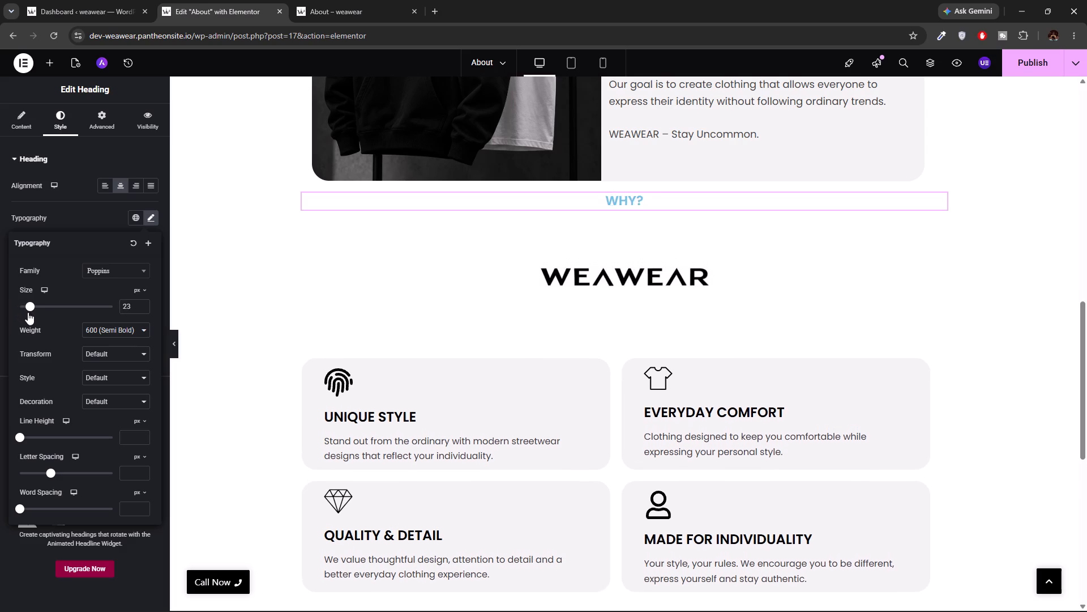
pyautogui.moveTo(28, 312); pyautogui.dragTo(39, 320)
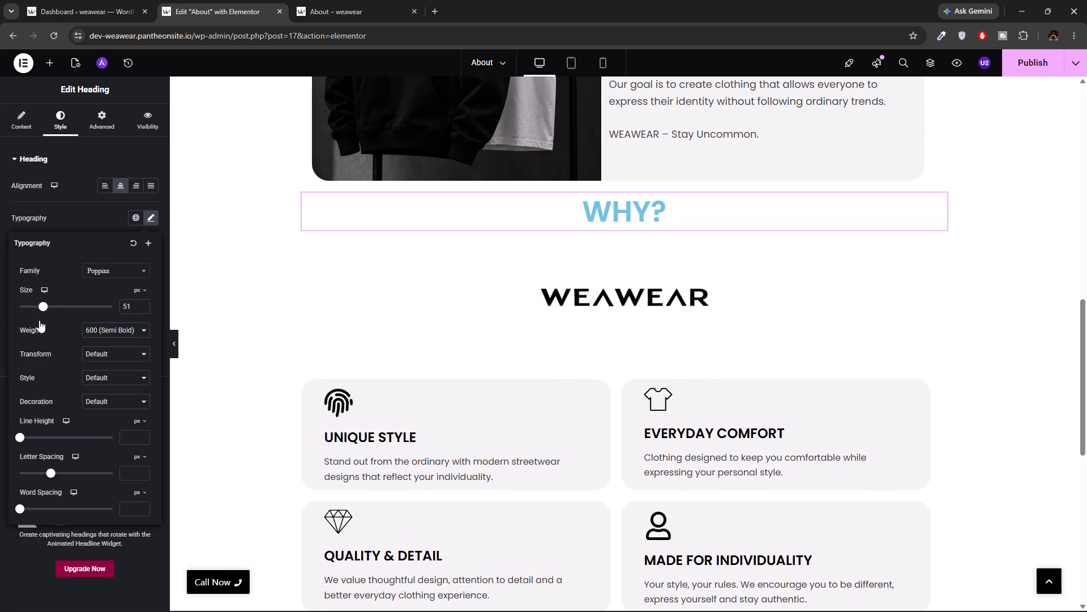
pyautogui.moveTo(39, 320); pyautogui.dragTo(29, 315)
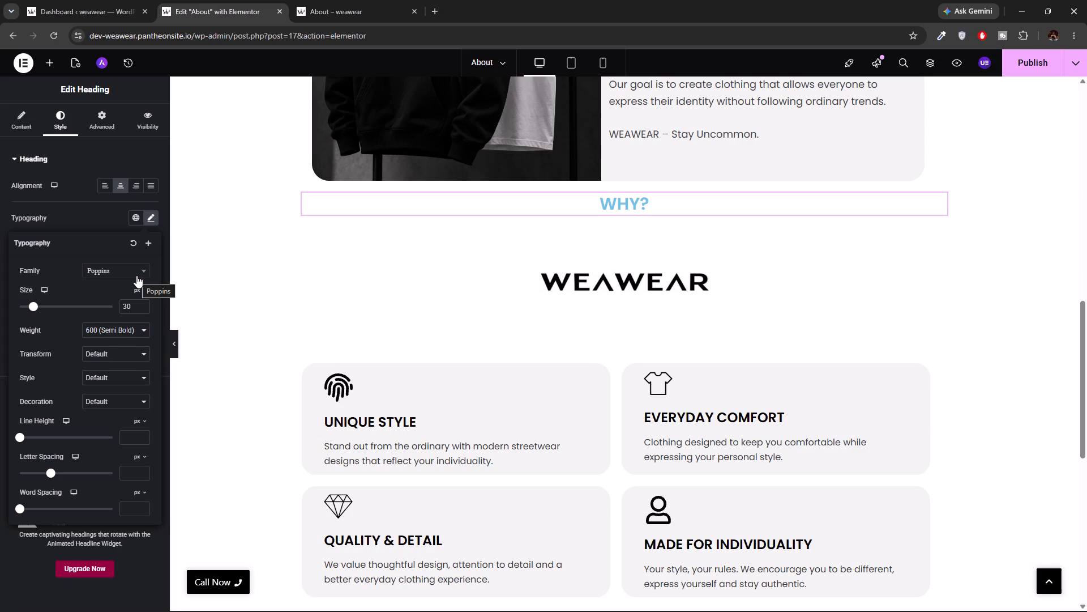
pyautogui.click(150, 218)
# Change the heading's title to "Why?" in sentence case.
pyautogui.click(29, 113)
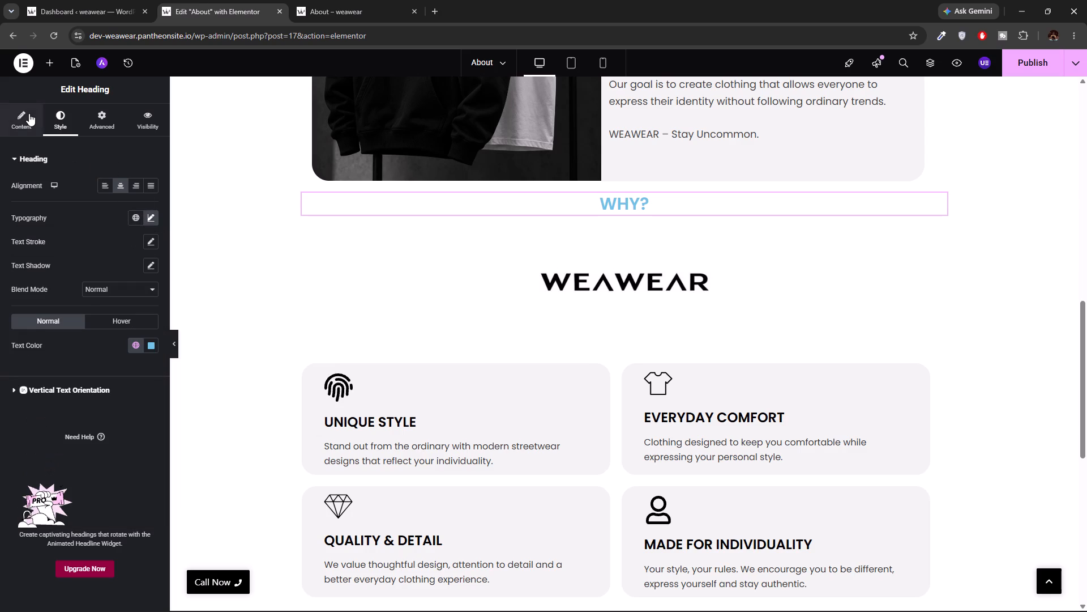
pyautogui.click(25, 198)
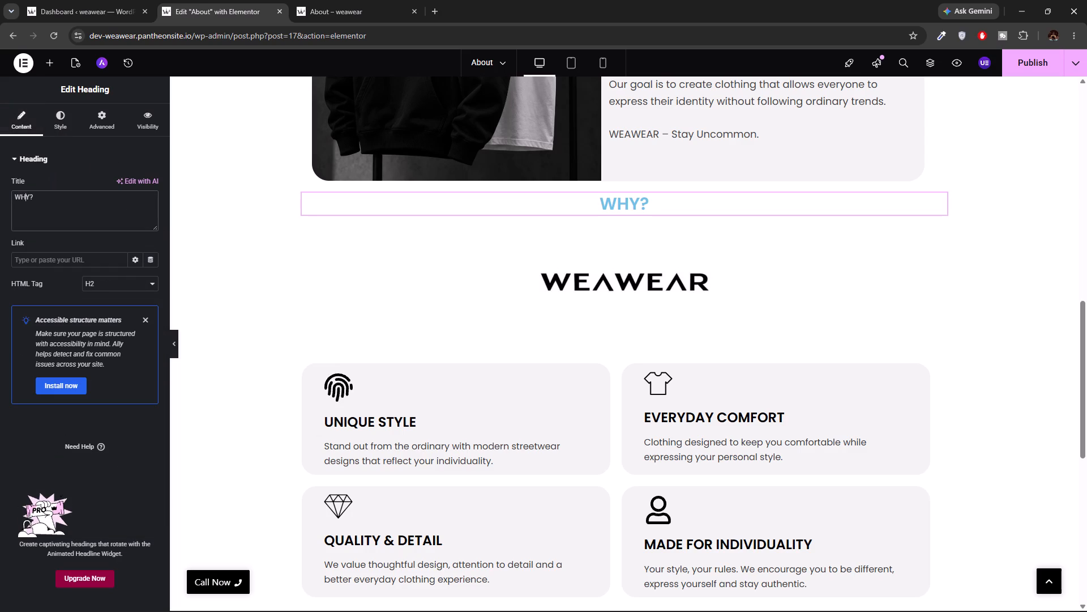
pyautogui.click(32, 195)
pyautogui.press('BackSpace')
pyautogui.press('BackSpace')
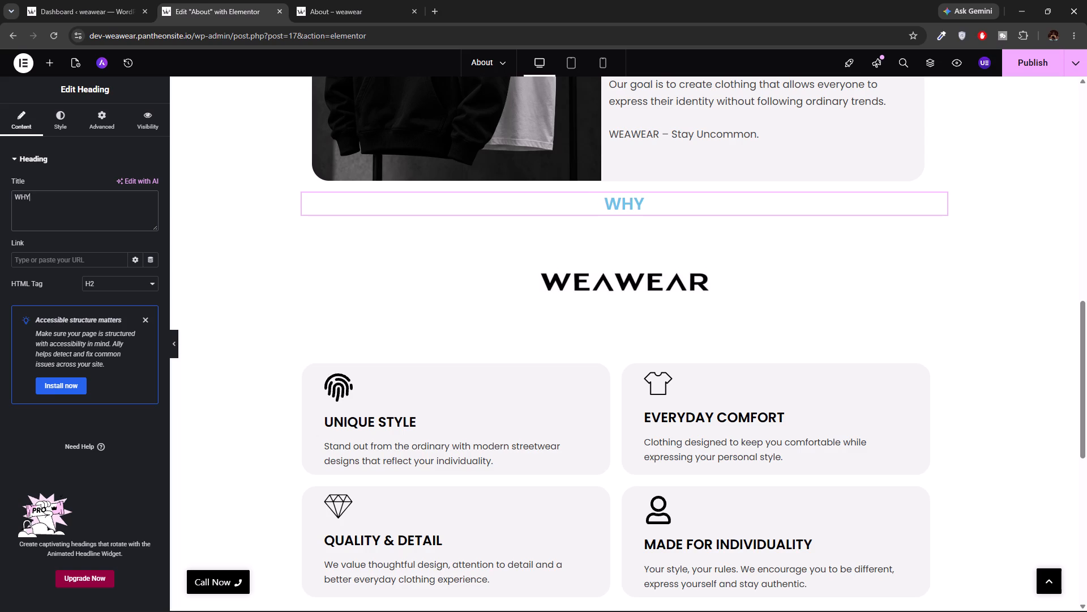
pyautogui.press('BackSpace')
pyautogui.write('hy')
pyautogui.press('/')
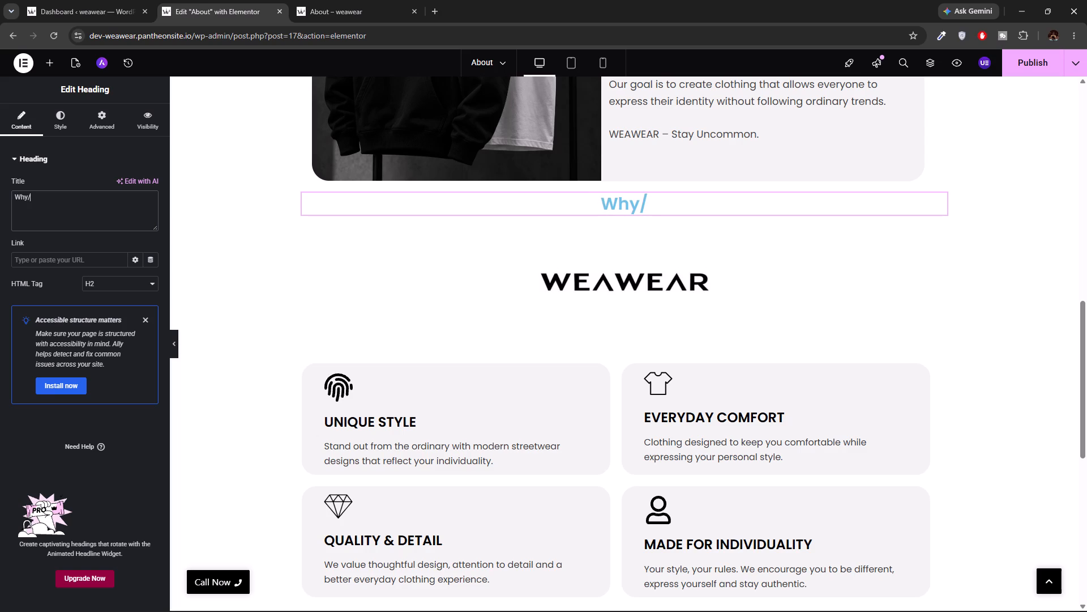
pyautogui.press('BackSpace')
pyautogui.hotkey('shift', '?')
# Replace the heading's title with "ABOUT".
pyautogui.press('BackSpace')
pyautogui.press('BackSpace')
pyautogui.press('BackSpace')
pyautogui.press('BackSpace')
pyautogui.press('BackSpace')
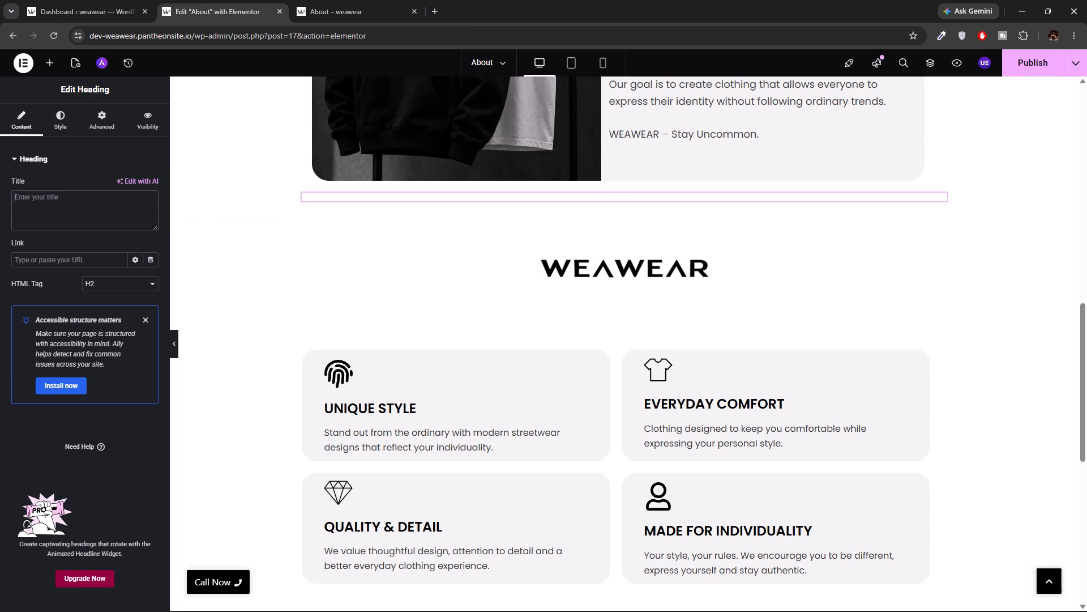
pyautogui.hotkey('shift', 'a')
pyautogui.write('BOUT')
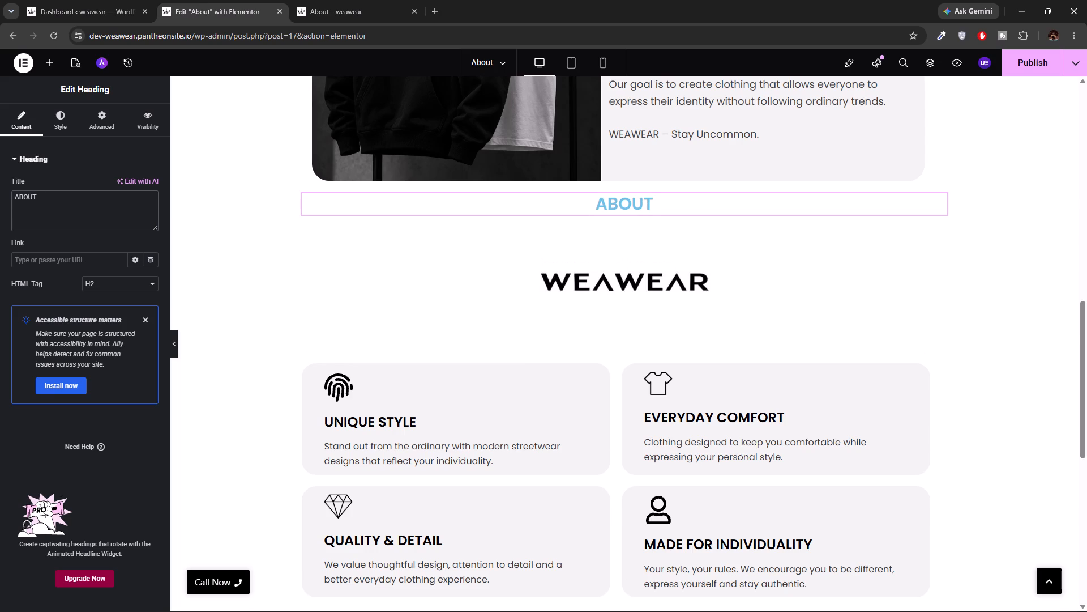